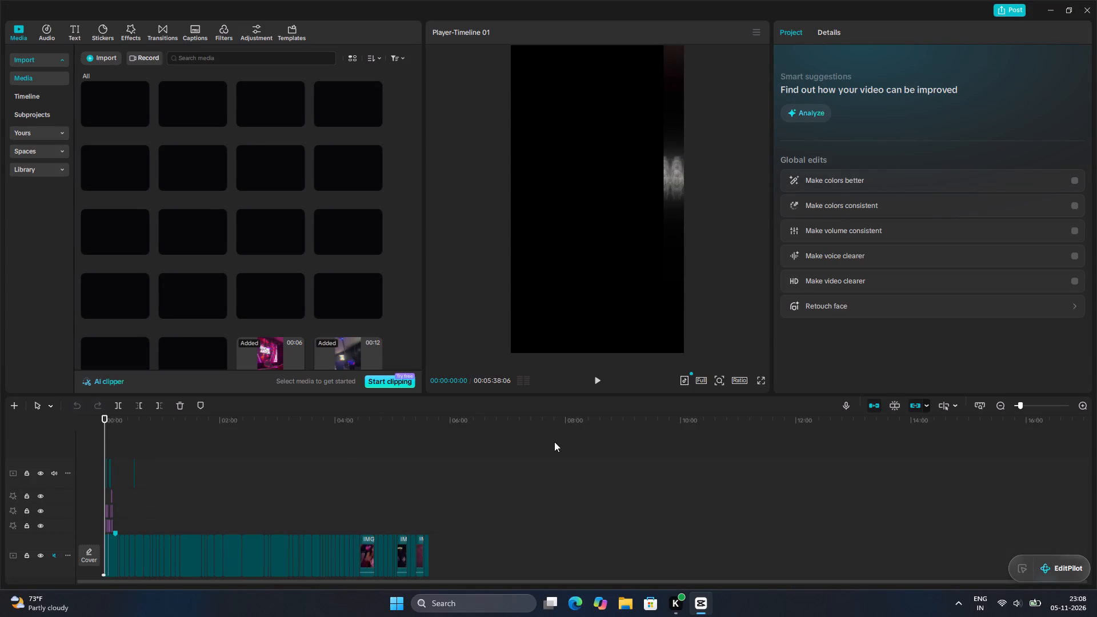
Play the first 10 seconds of the timeline for review and return the playhead to the start.
key("space")
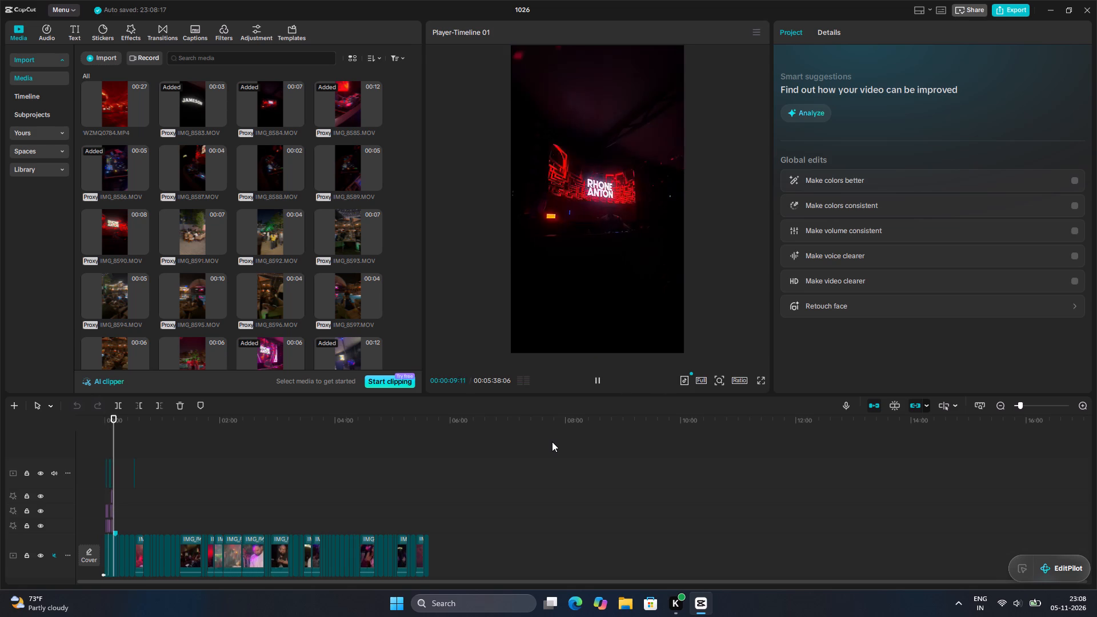
key("space")
scroll(401, 414, "down", 8)
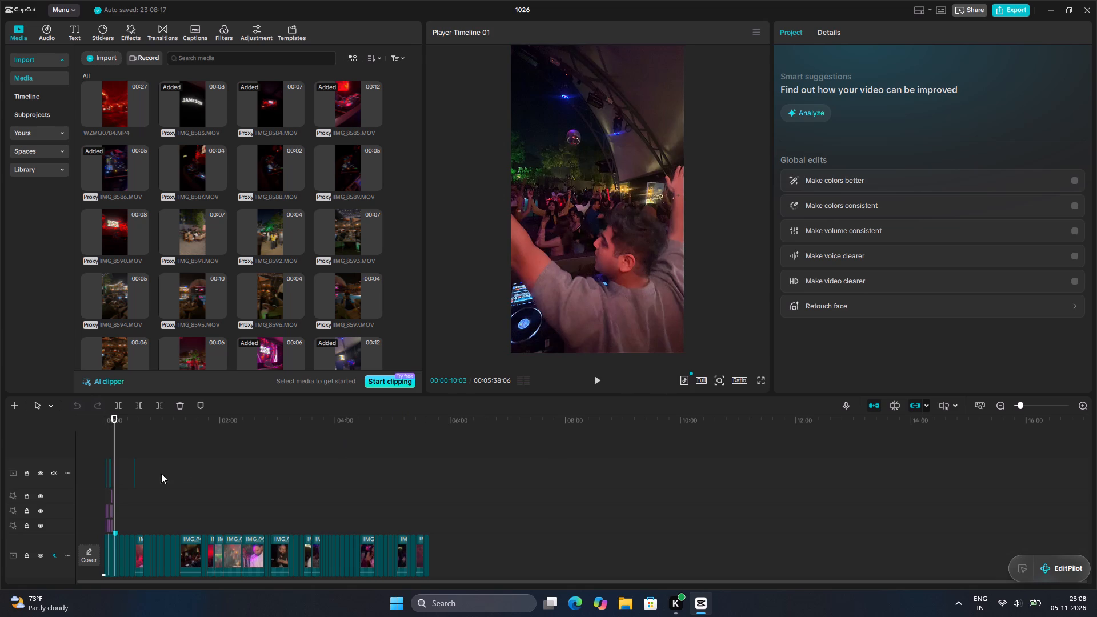
scroll(139, 476, "up", 1)
left_click_drag(112, 435, 79, 441)
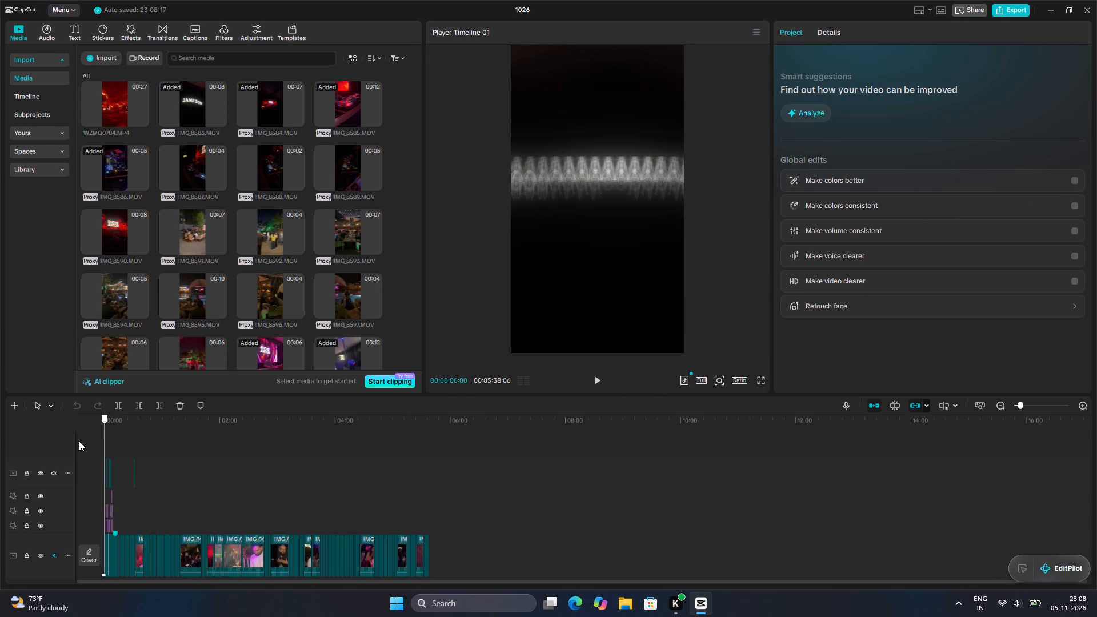
left_click_drag(79, 441, 78, 441)
Add WZMQ0784.MP4 to the timeline and move it onto its own overlay track, starting at about 23 seconds.
scroll(154, 275, "down", 4)
scroll(154, 275, "up", 2)
scroll(154, 275, "down", 1)
scroll(154, 275, "up", 14)
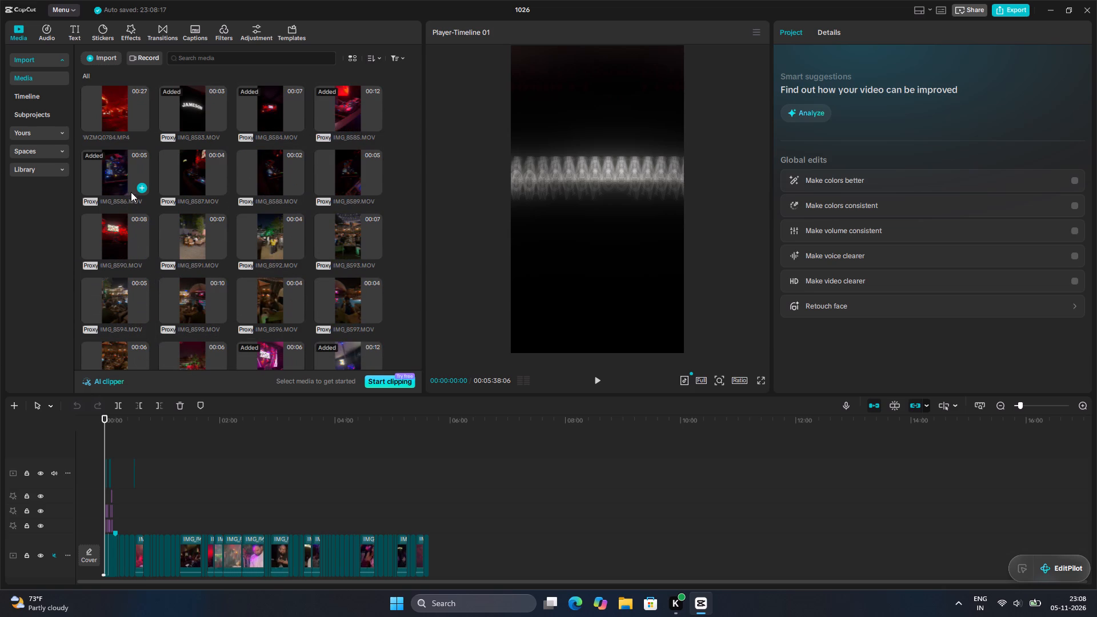
left_click(140, 119)
scroll(277, 570, "down", 7)
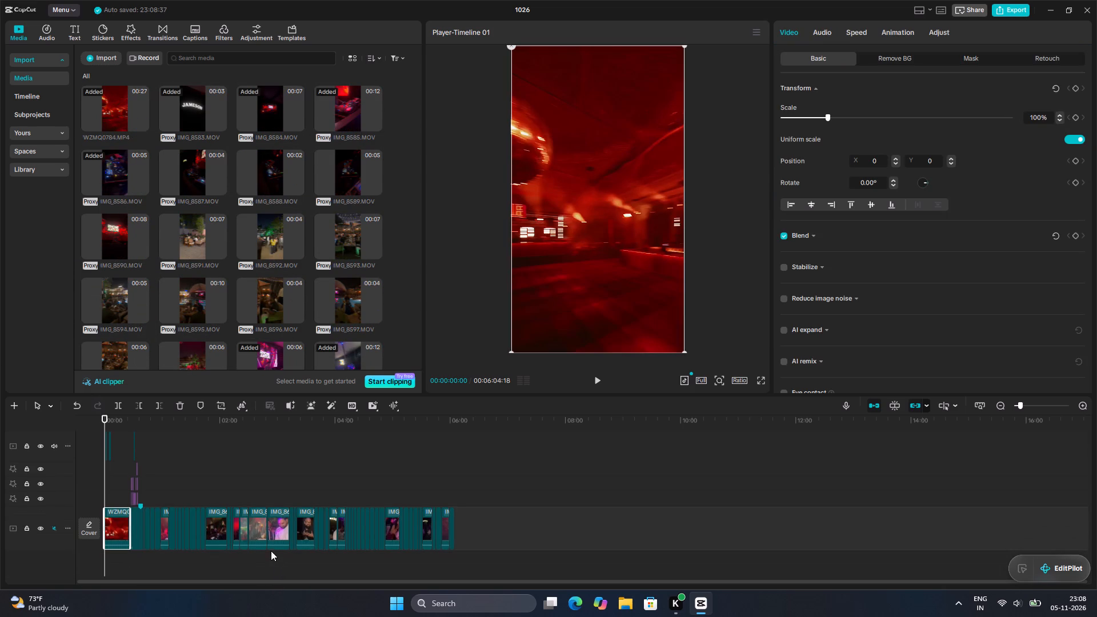
scroll(266, 542, "up", 4)
left_click_drag(115, 548, 131, 520)
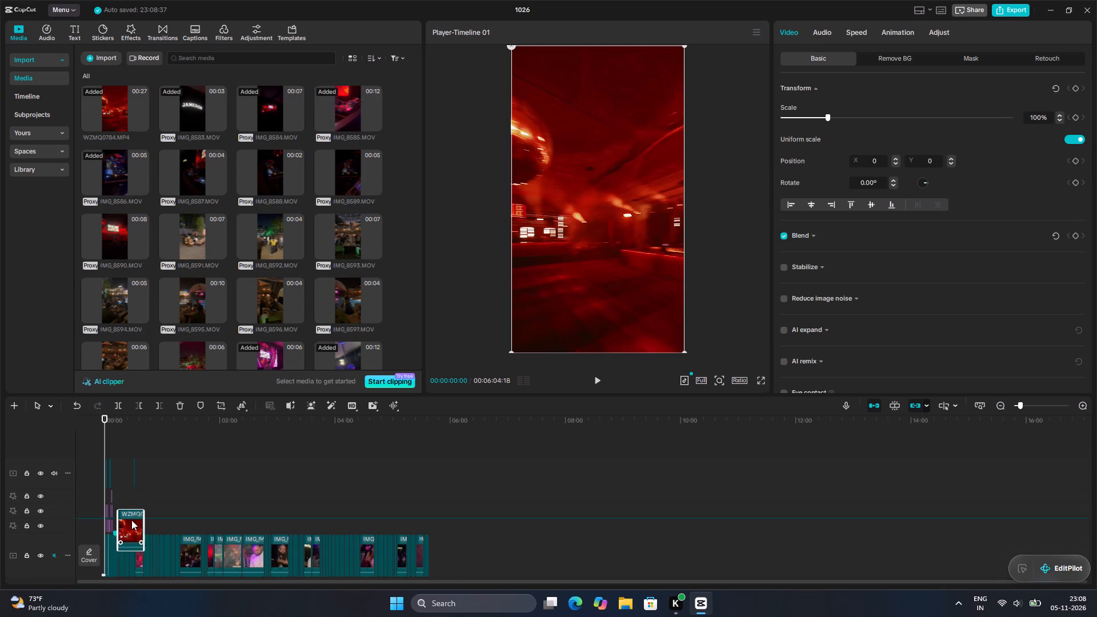
left_click_drag(131, 520, 135, 515)
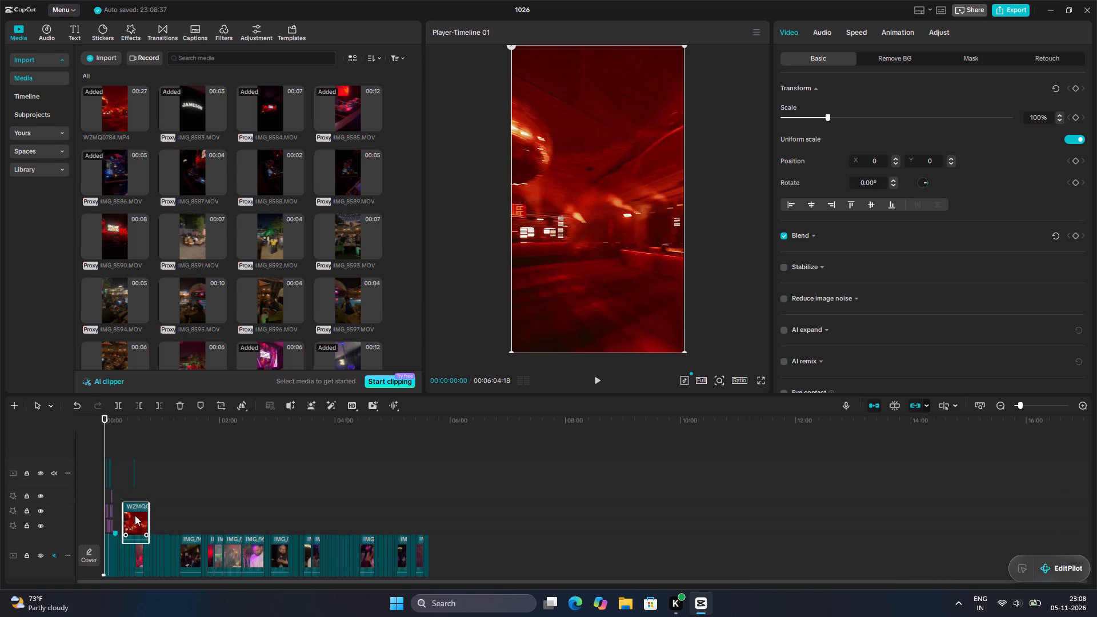
left_click_drag(135, 515, 138, 511)
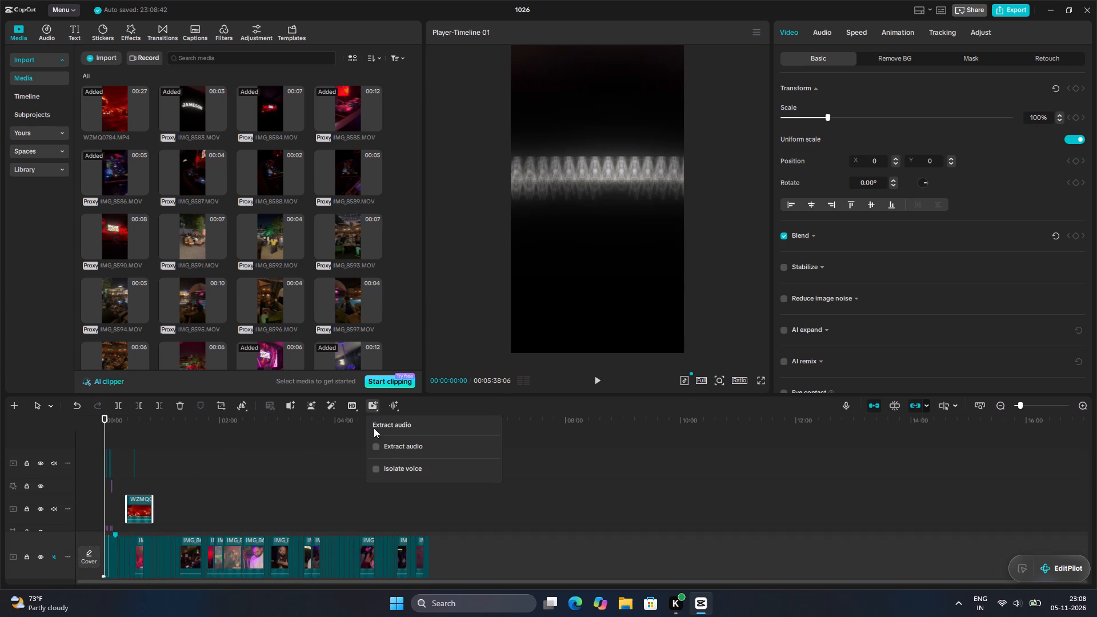
Extract the audio from the WZMQ0784.MP4 overlay clip.
left_click(378, 446)
scroll(146, 512, "up", 6)
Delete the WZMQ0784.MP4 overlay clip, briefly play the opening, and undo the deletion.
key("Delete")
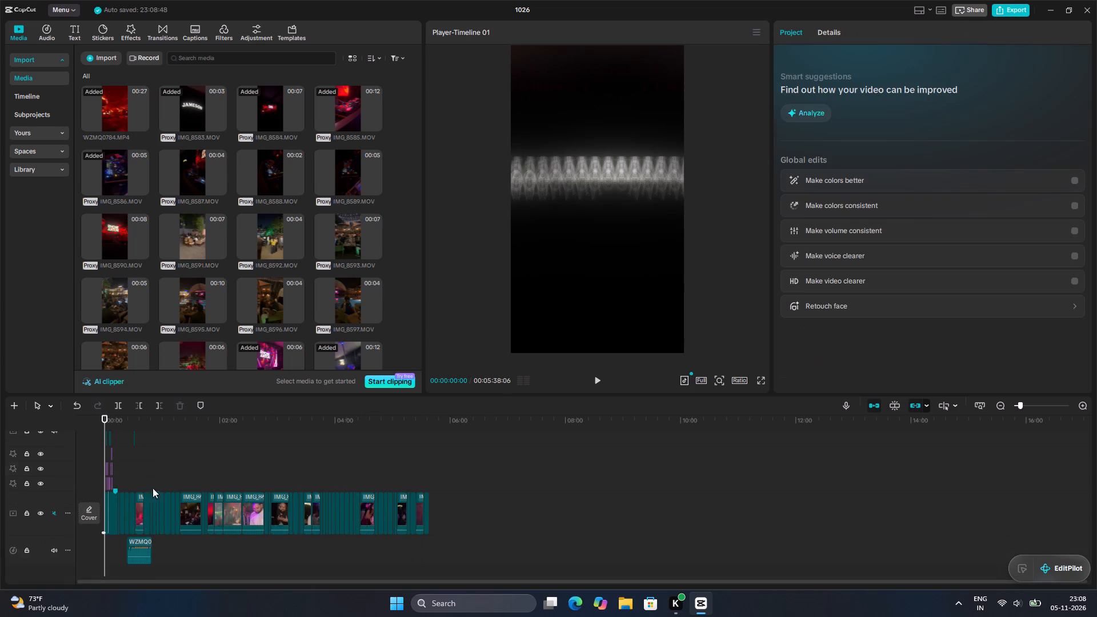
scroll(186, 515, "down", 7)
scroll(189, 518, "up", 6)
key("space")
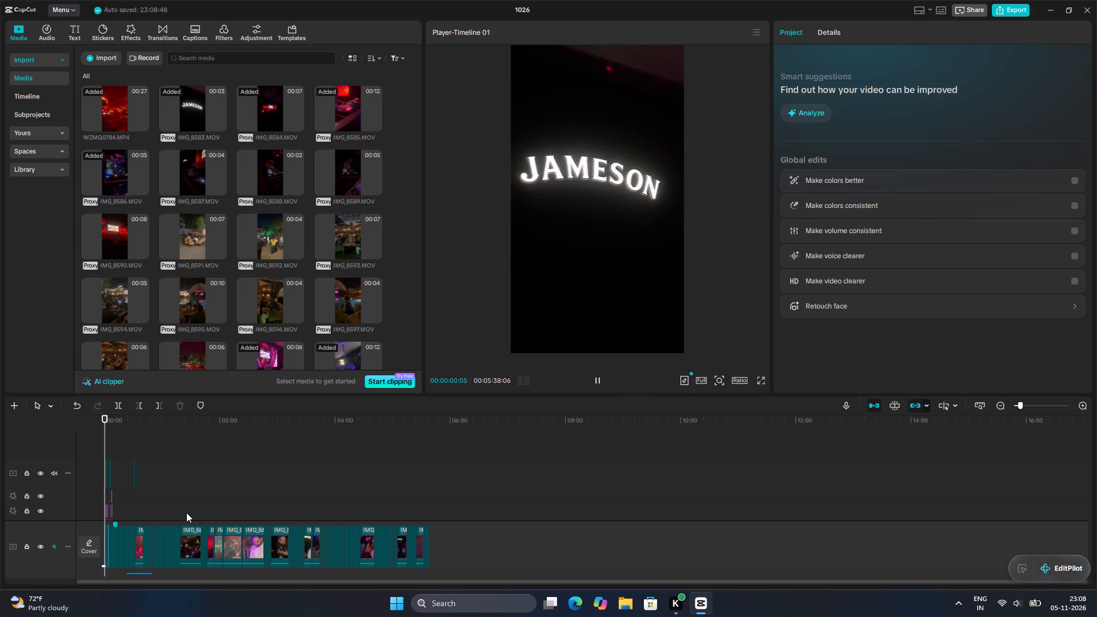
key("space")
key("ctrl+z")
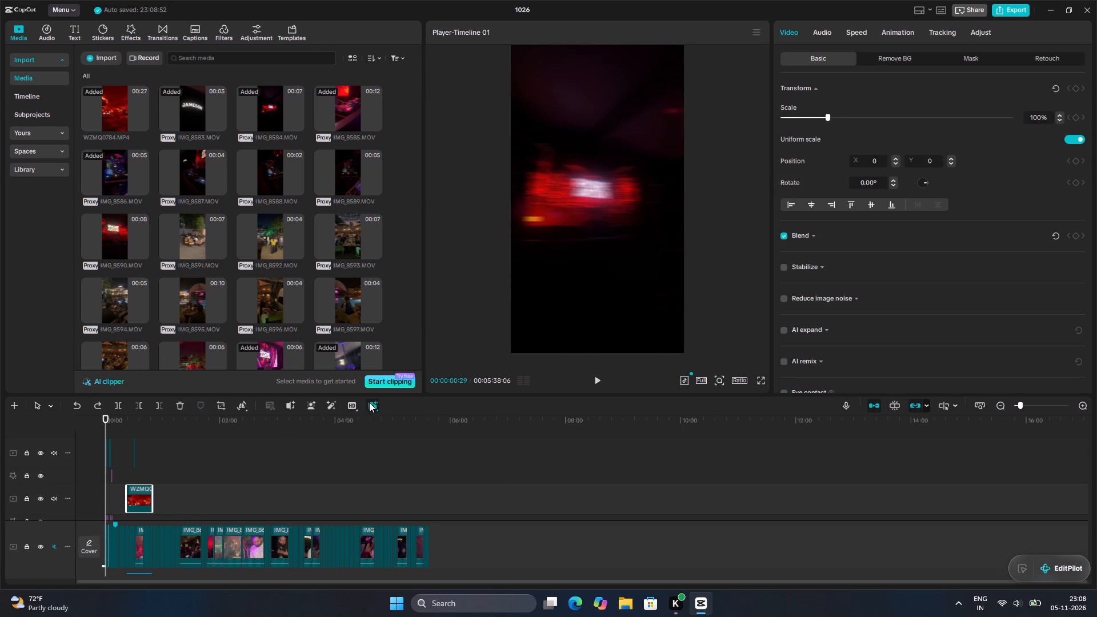
Delete the WZMQ0784.MP4 video clip from the overlay track, leaving its extracted audio on the timeline.
scroll(375, 413, "down", 8)
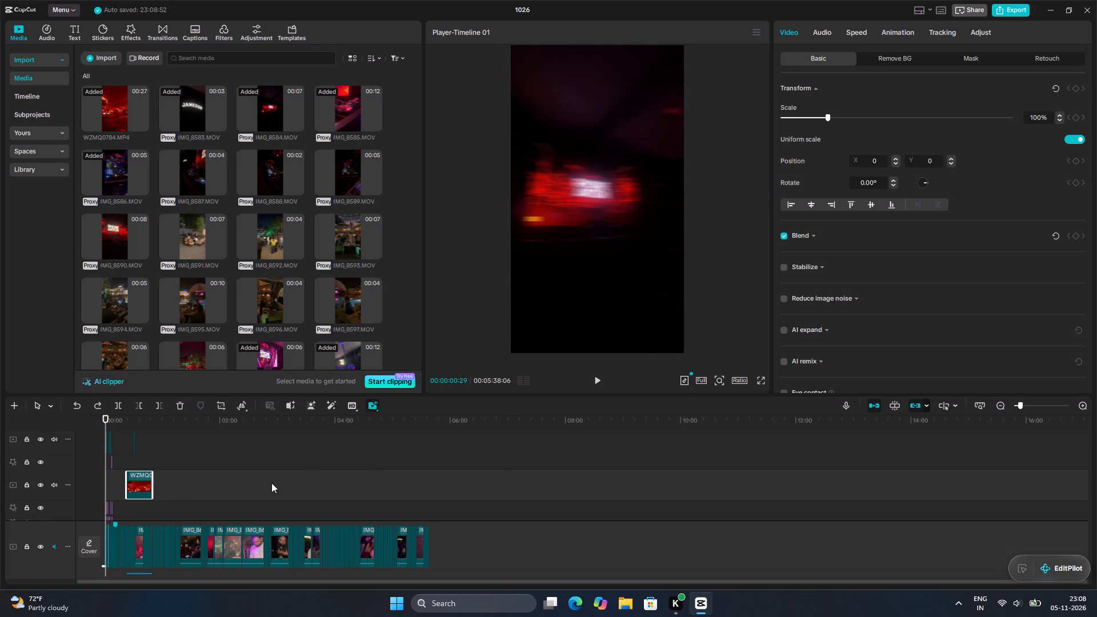
scroll(271, 483, "down", 4)
scroll(168, 467, "up", 2)
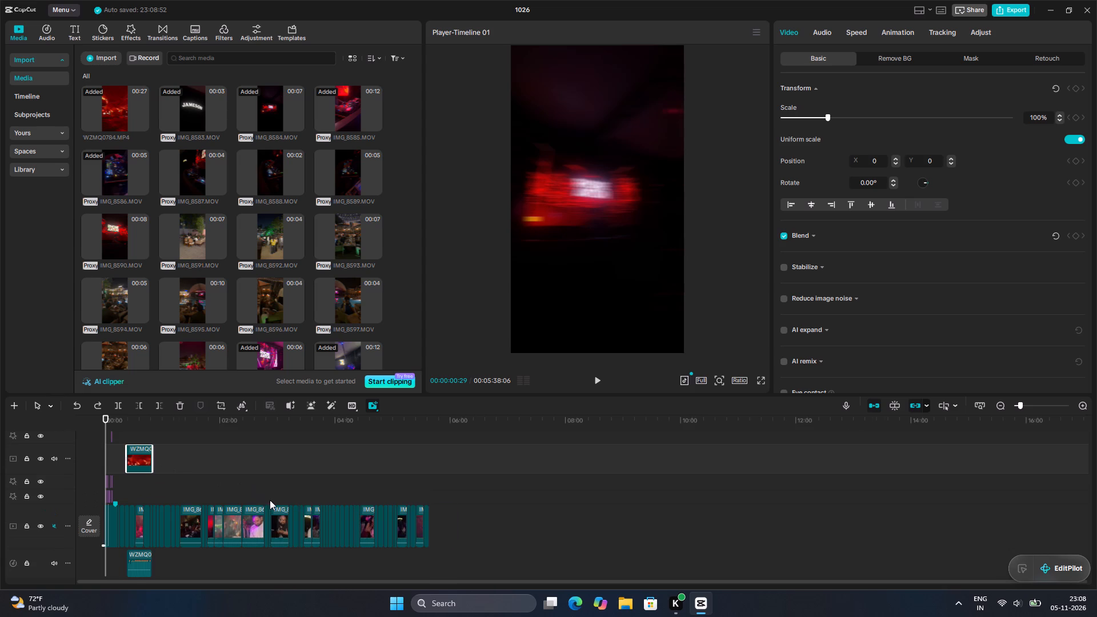
scroll(270, 500, "up", 20, "ctrl")
scroll(270, 500, "up", 14, "ctrl")
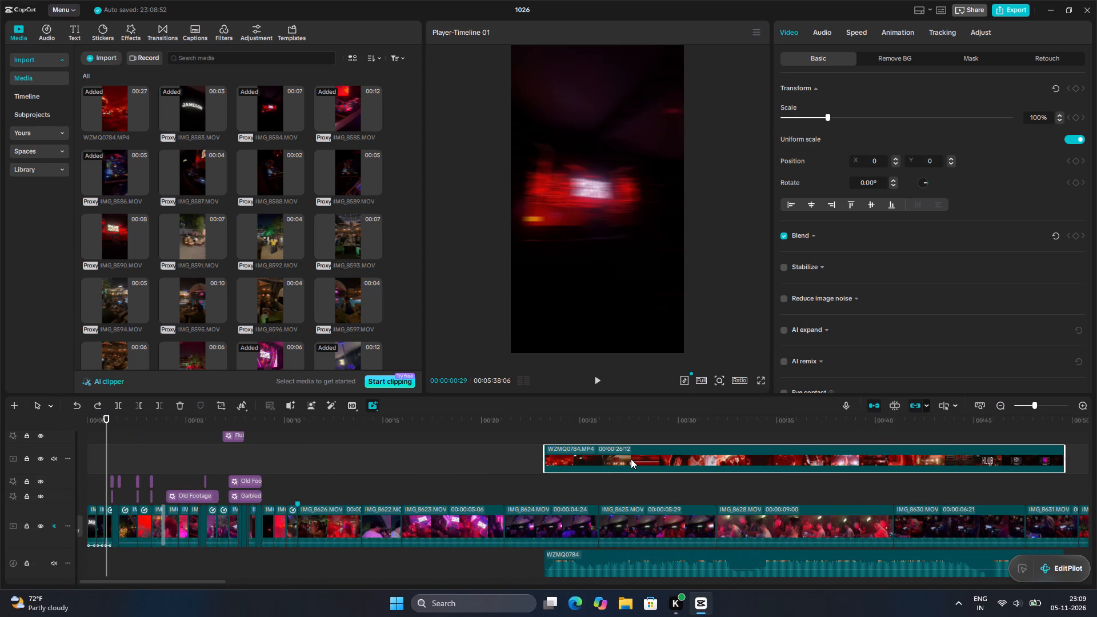
key("Delete")
Move the extracted WZMQ0784 audio clip to the very start of the timeline.
left_click_drag(636, 532, 283, 528)
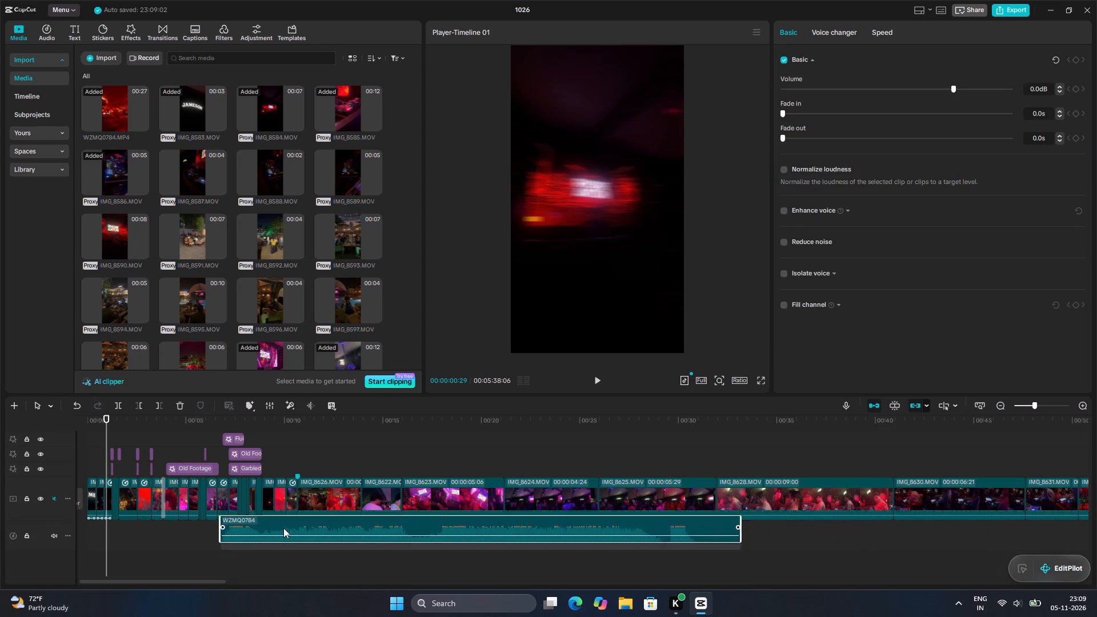
left_click_drag(283, 528, 170, 530)
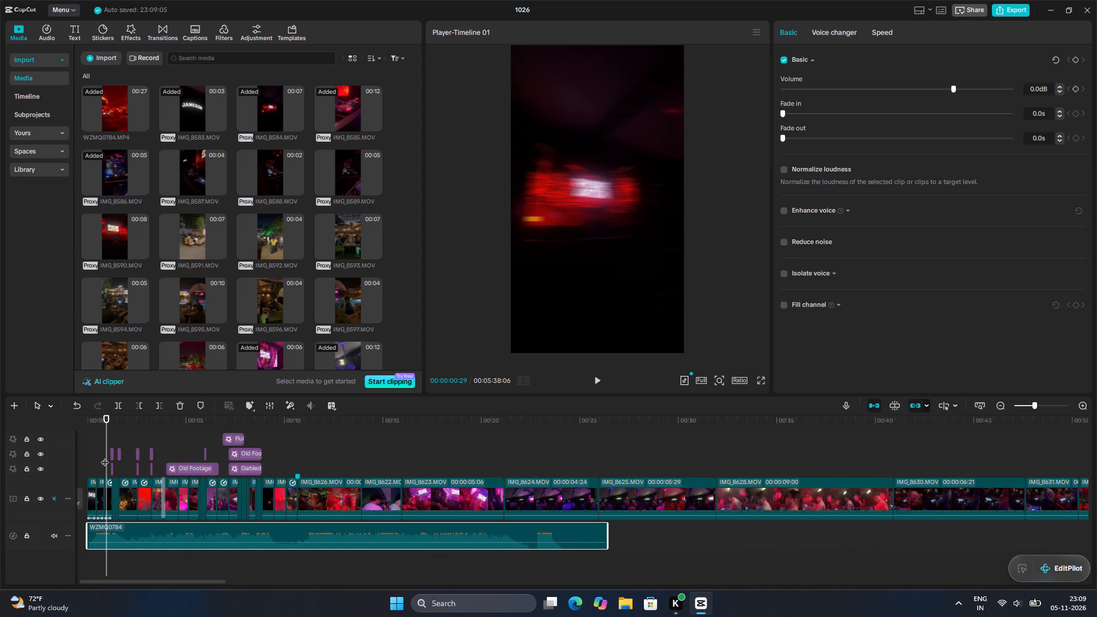
Play the opening with the new audio and delete the three "Free viral" sound-effects overlay clips near 5, 6 and 31 seconds.
left_click_drag(109, 436, 85, 437)
scroll(473, 598, "down", 8)
scroll(413, 526, "up", 3)
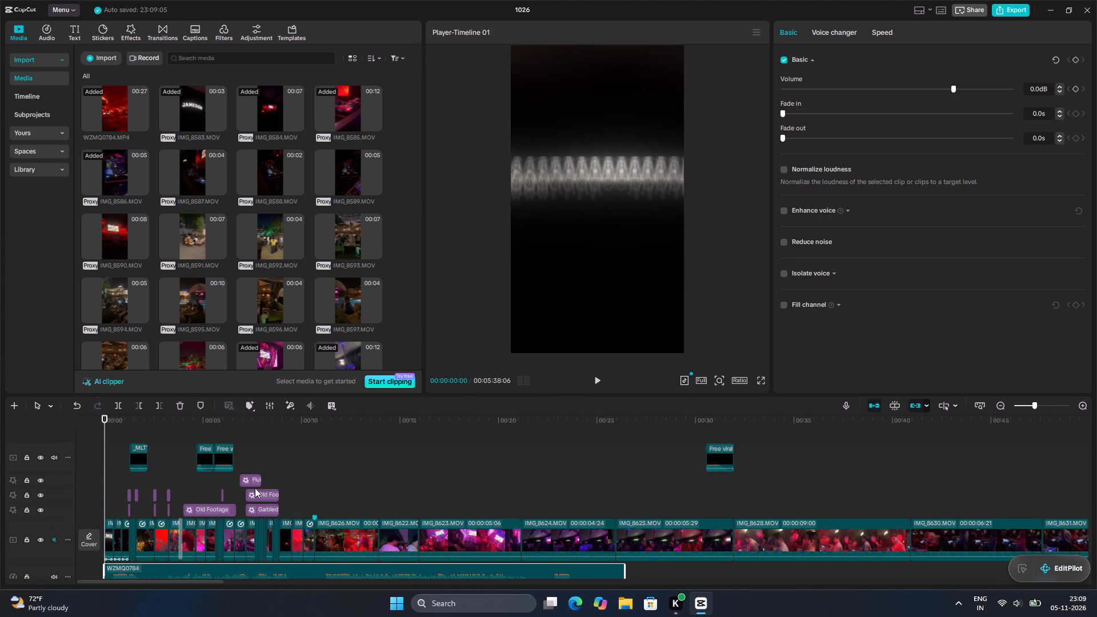
scroll(357, 486, "down", 5)
key("space")
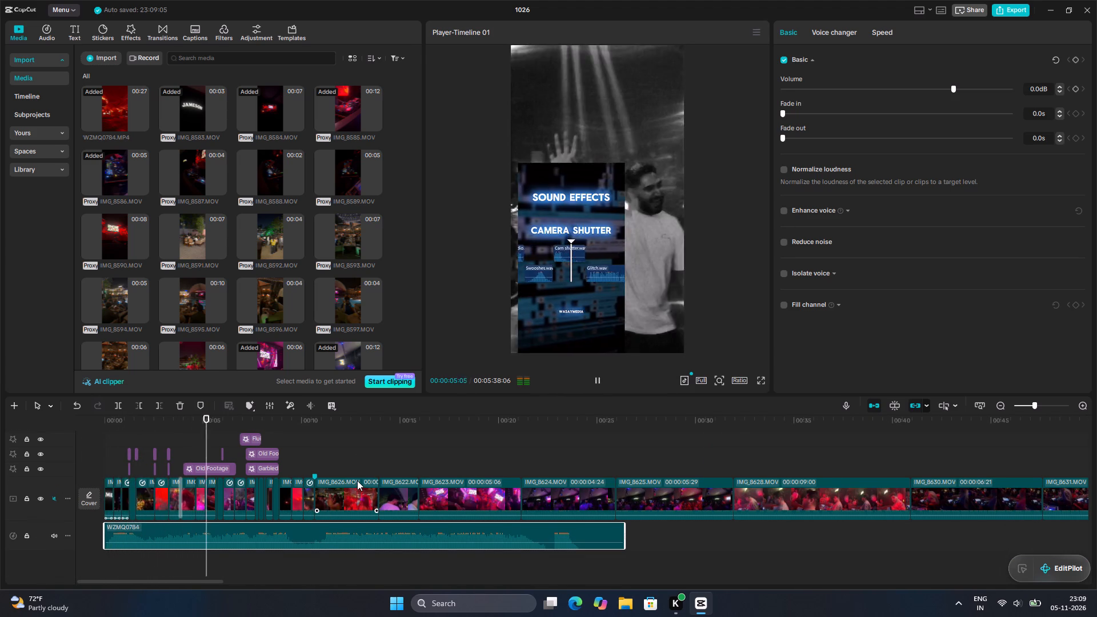
key("space")
scroll(137, 482, "up", 6)
scroll(258, 474, "down", 2)
scroll(234, 466, "up", 2)
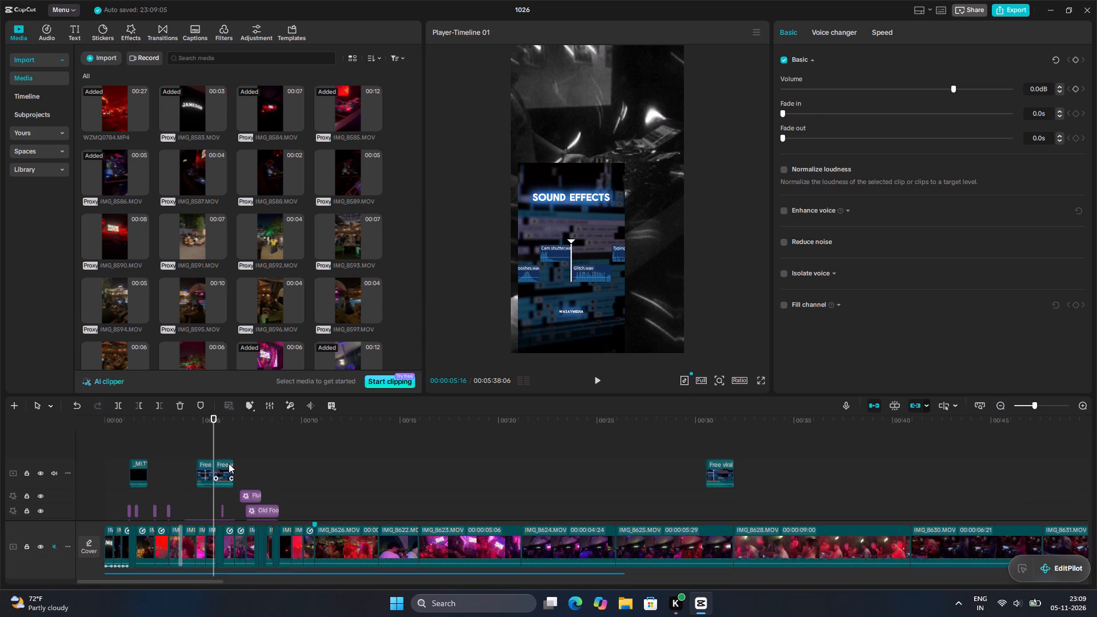
left_click(229, 462)
key("Delete")
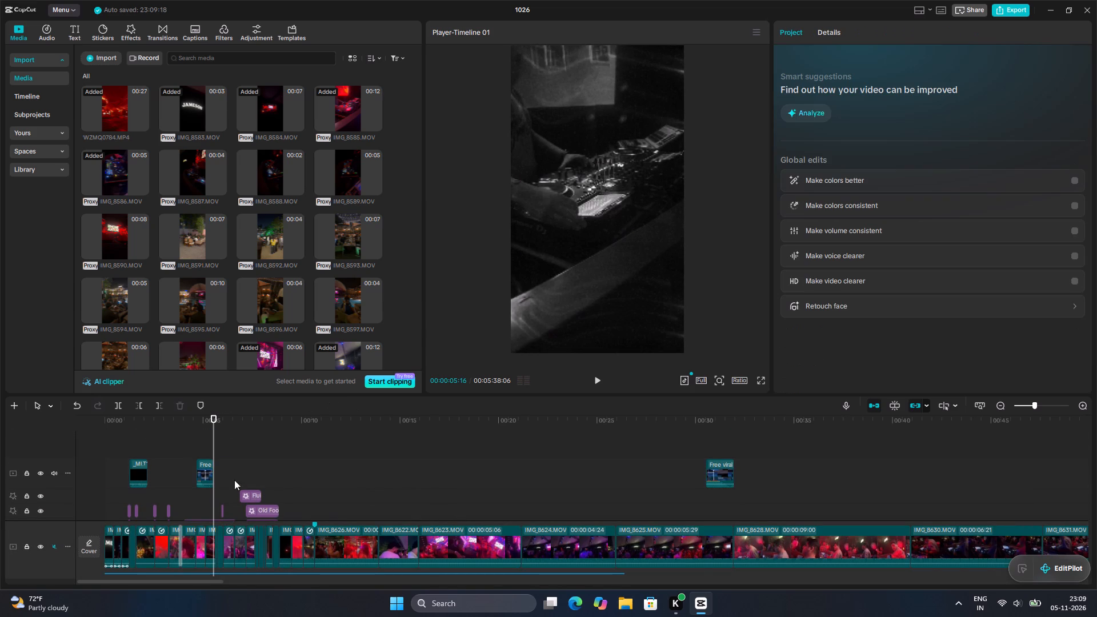
left_click(199, 467)
key("Delete")
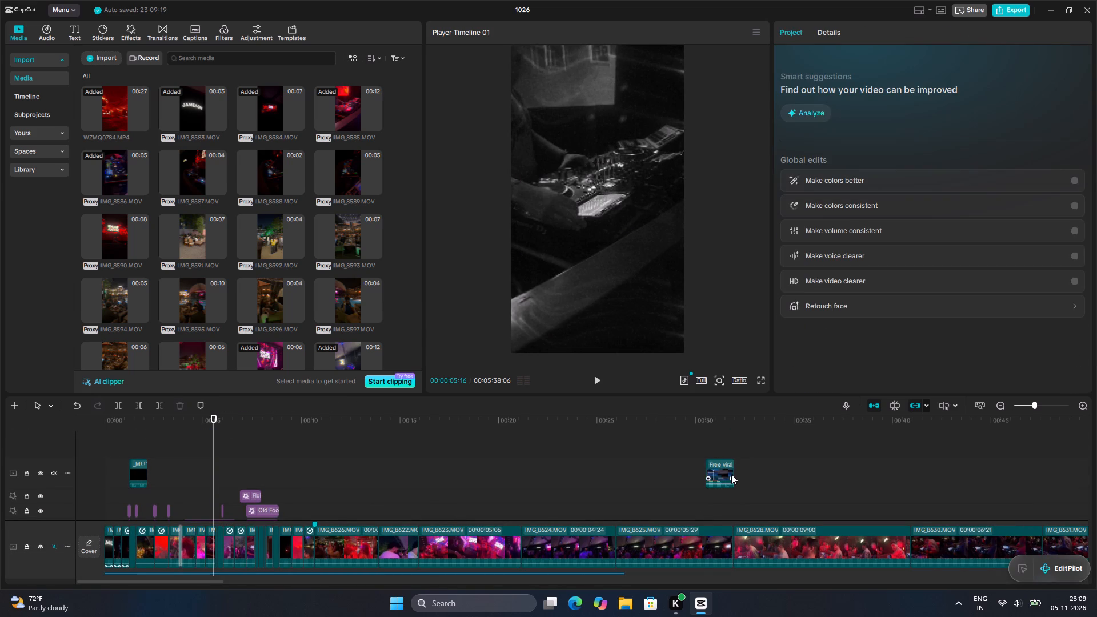
left_click(731, 474)
key("Delete")
Play the opening from the start and examine the cuts and effects between about 6 and 8 seconds.
scroll(358, 550, "down", 7)
scroll(525, 495, "up", 3)
scroll(230, 458, "up", 3)
left_click_drag(217, 458, 0, 454)
key("space")
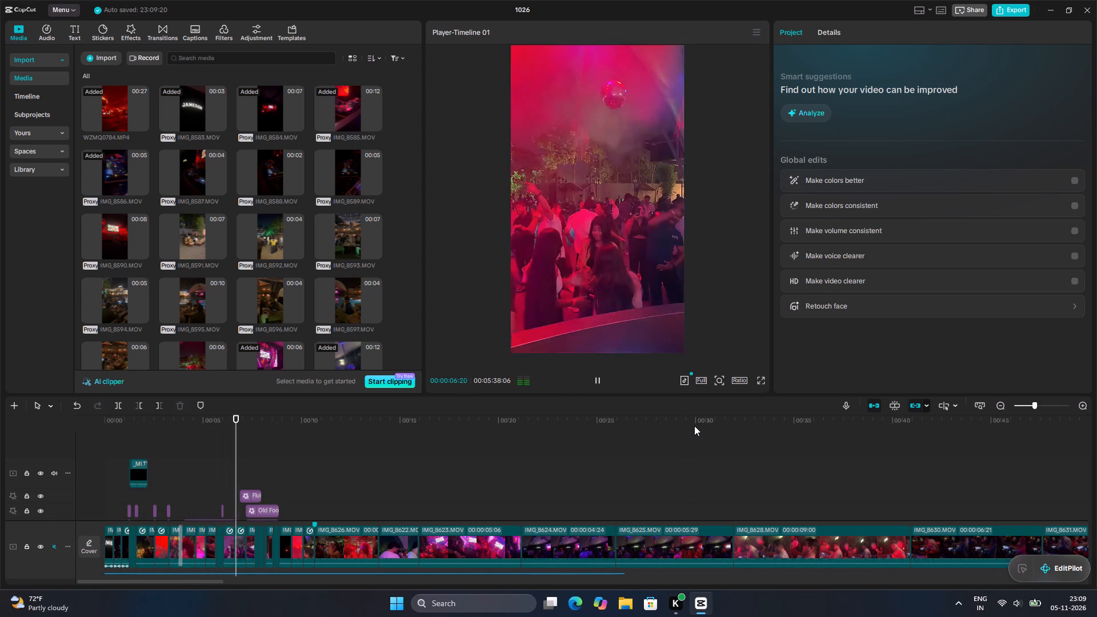
key("space")
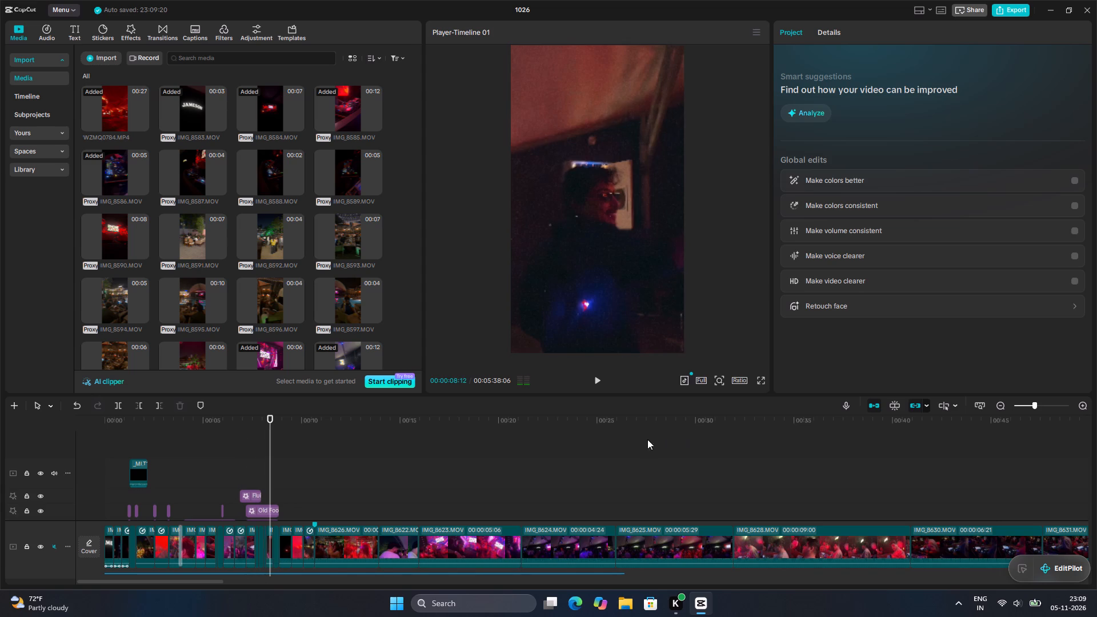
left_click_drag(270, 451, 230, 464)
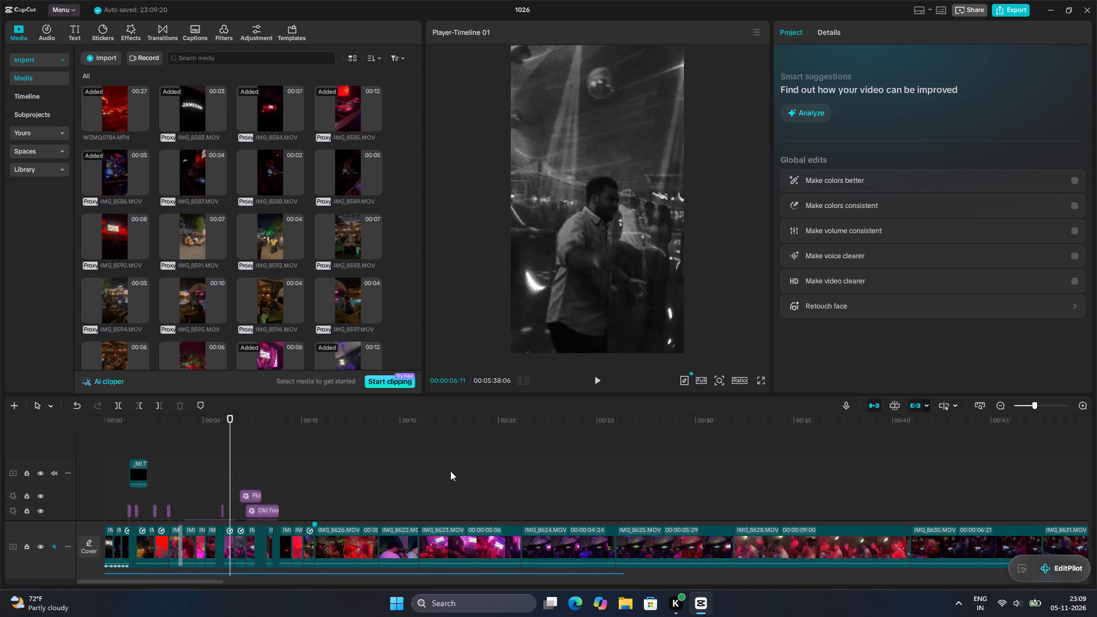
scroll(450, 471, "up", 19, "ctrl")
scroll(450, 471, "down", 1, "ctrl")
scroll(450, 471, "up", 20, "ctrl")
scroll(450, 471, "up", 3, "ctrl")
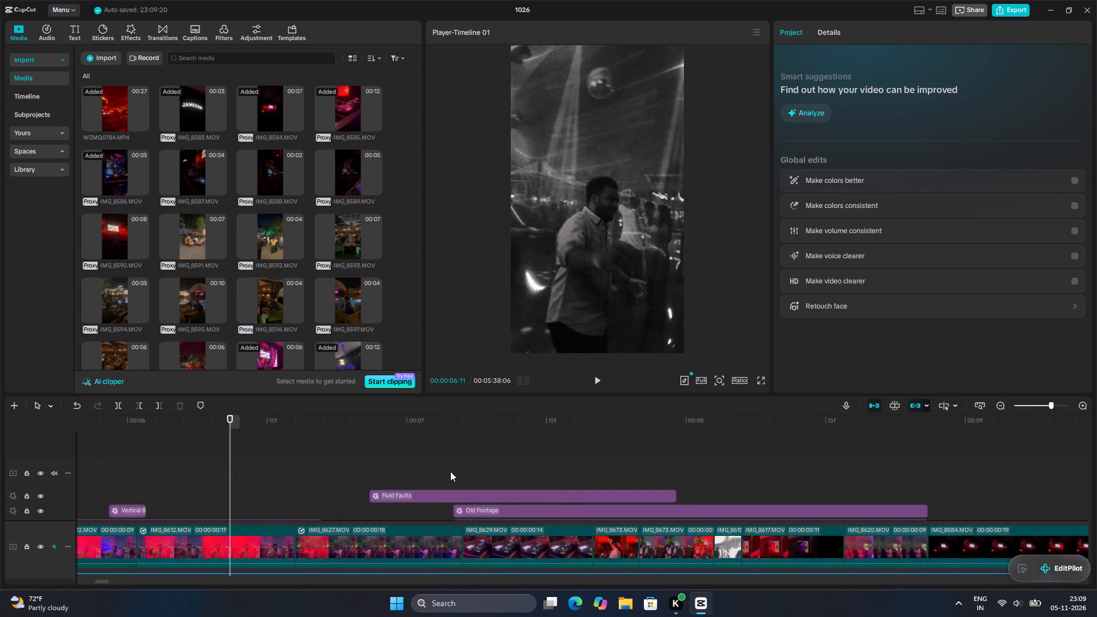
left_click_drag(231, 470, 0, 486)
key("space")
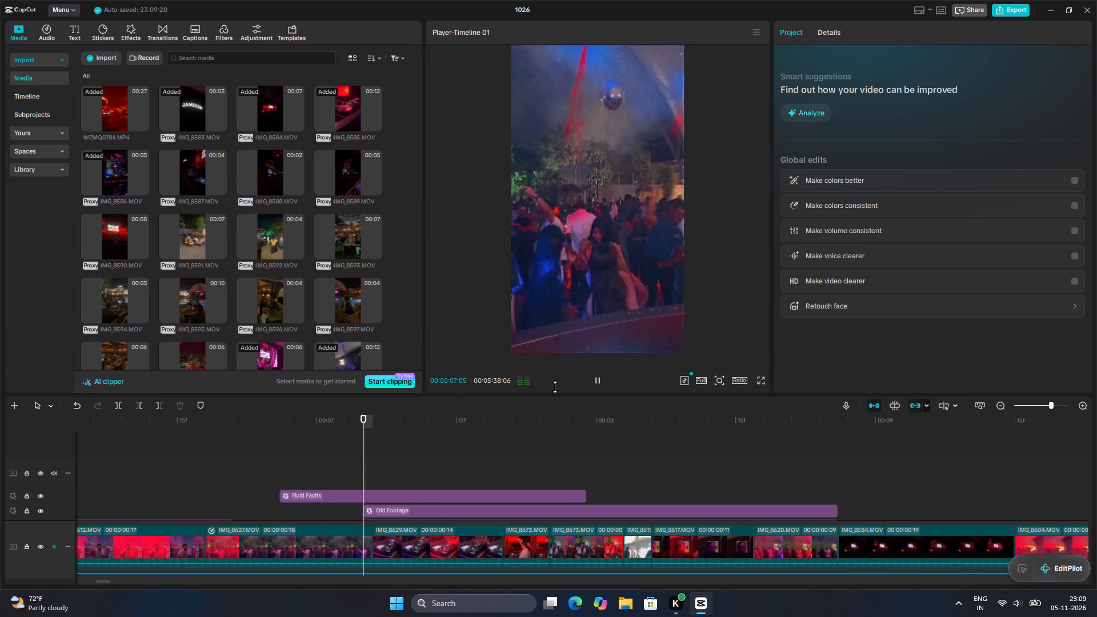
key("space")
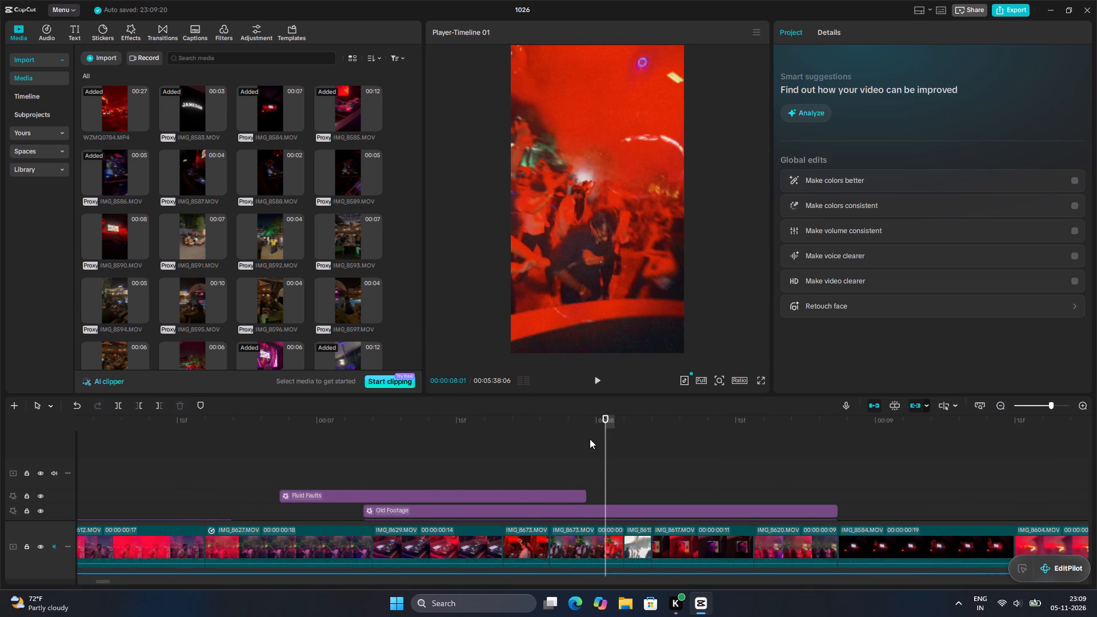
Replay the section around 7 seconds and delete the Fluid Faults effect there.
left_click_drag(601, 444, 488, 453)
left_click_drag(602, 456, 332, 462)
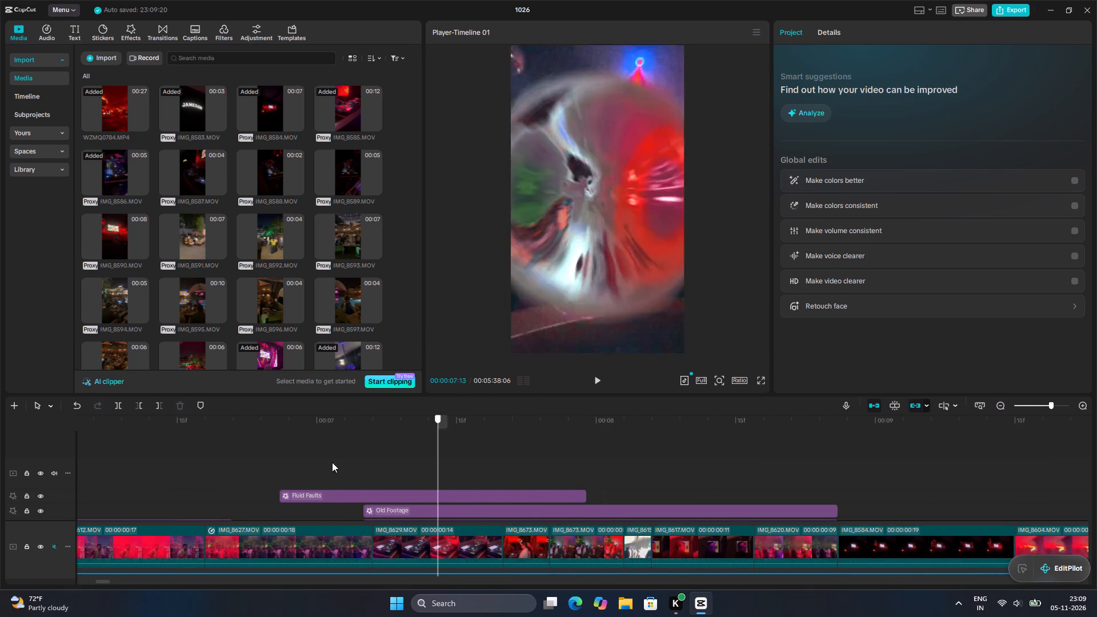
left_click_drag(332, 462, 235, 463)
key("space")
key("space")
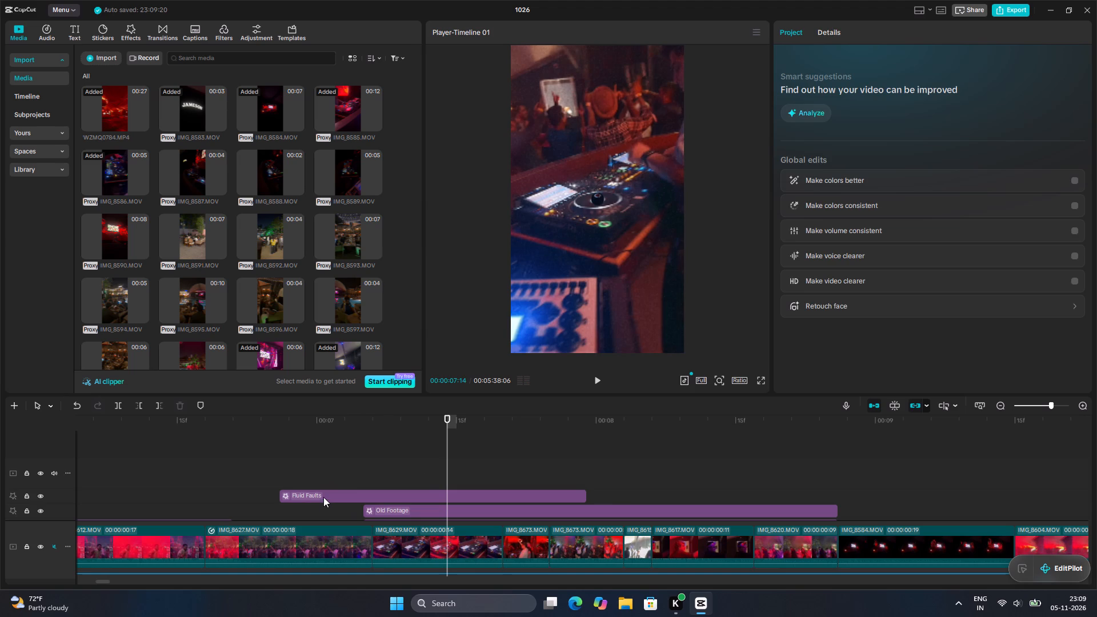
left_click(323, 497)
key("Delete")
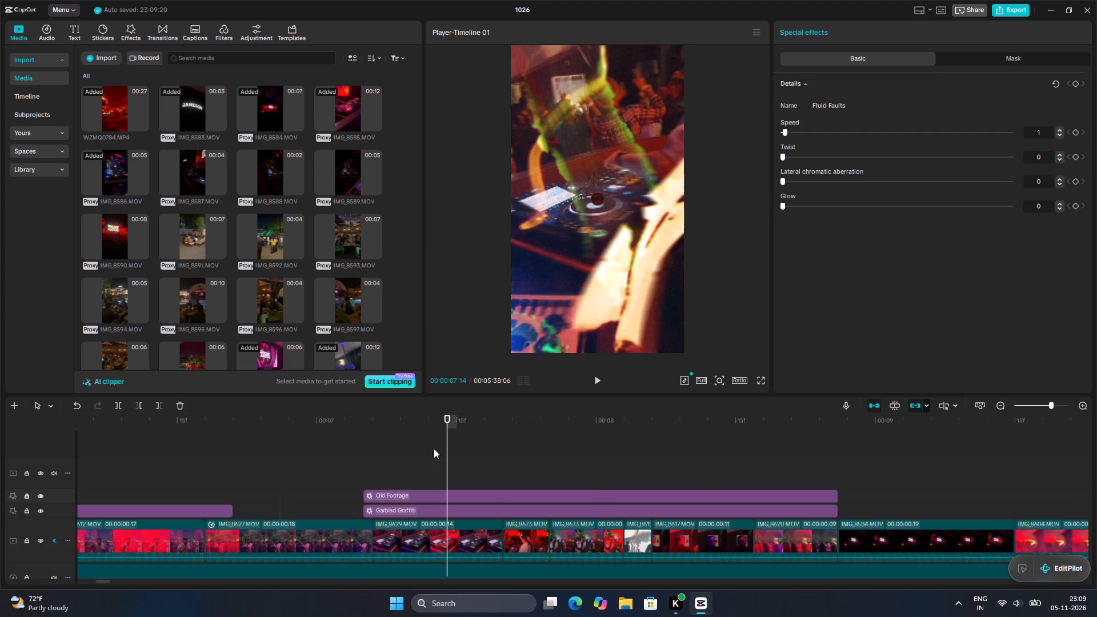
Replay the section from about 6.5 to 9.5 seconds and examine the Old Footage and Garbled Graffiti effects there.
left_click_drag(445, 448, 182, 450)
key("space")
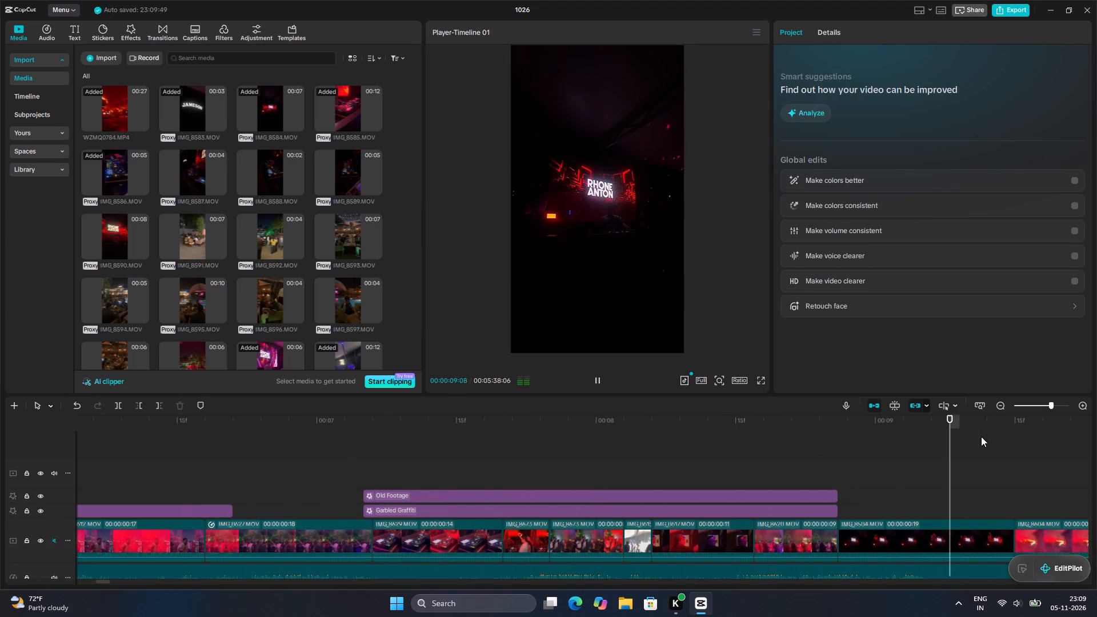
key("space")
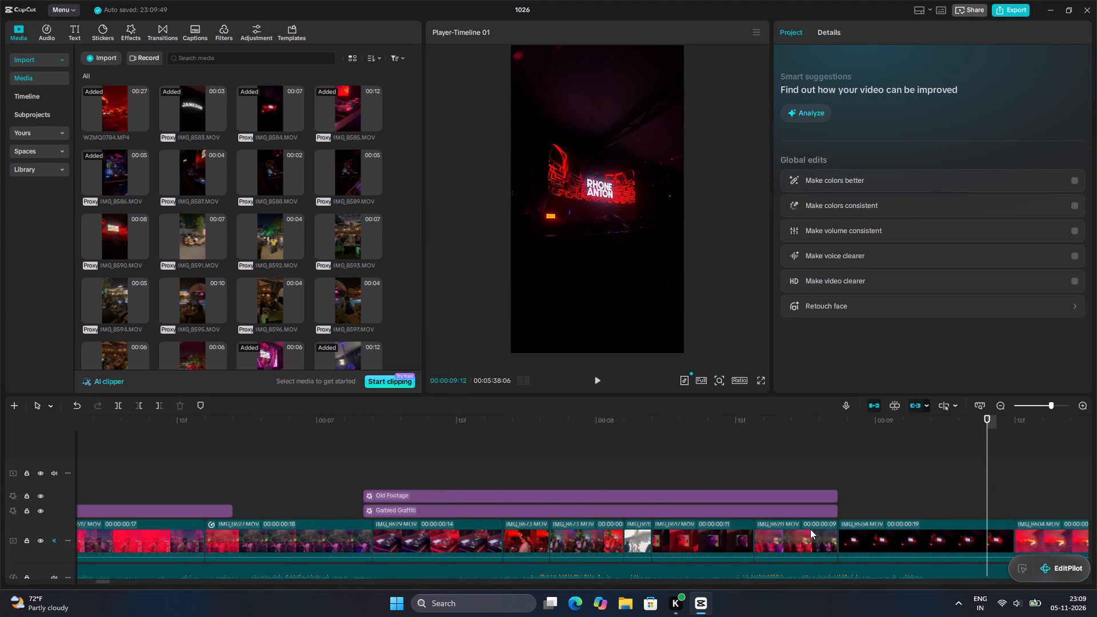
Play the opening from the start and repeatedly examine the transition between clips just before 4 seconds.
scroll(787, 527, "down", 12, "ctrl")
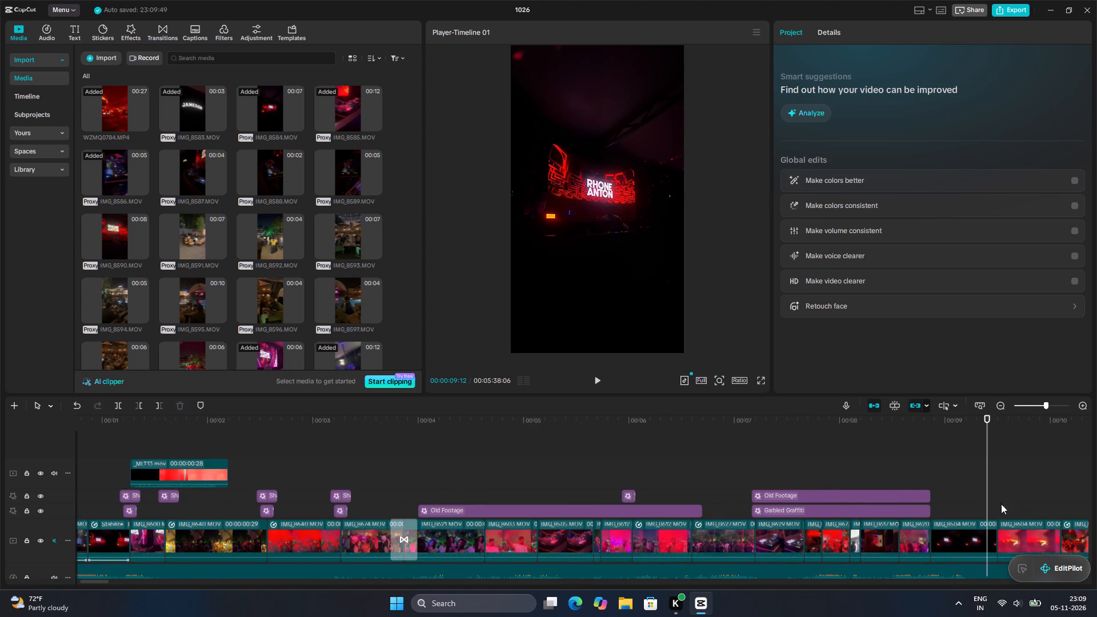
left_click_drag(988, 498, 59, 355)
key("space")
scroll(255, 560, "down", 6)
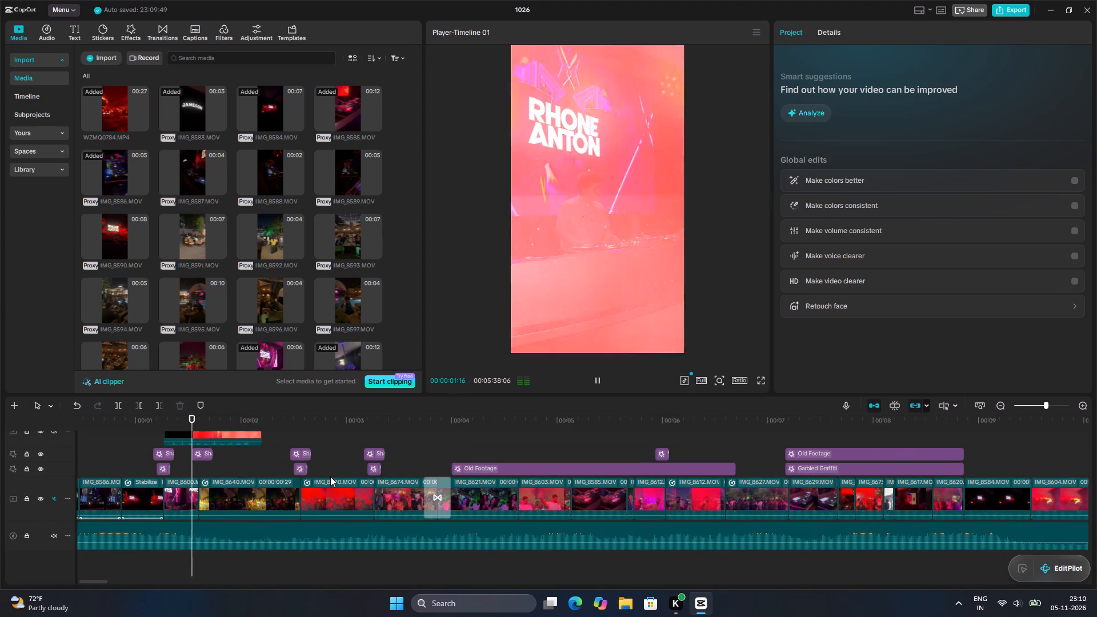
scroll(330, 475, "up", 5)
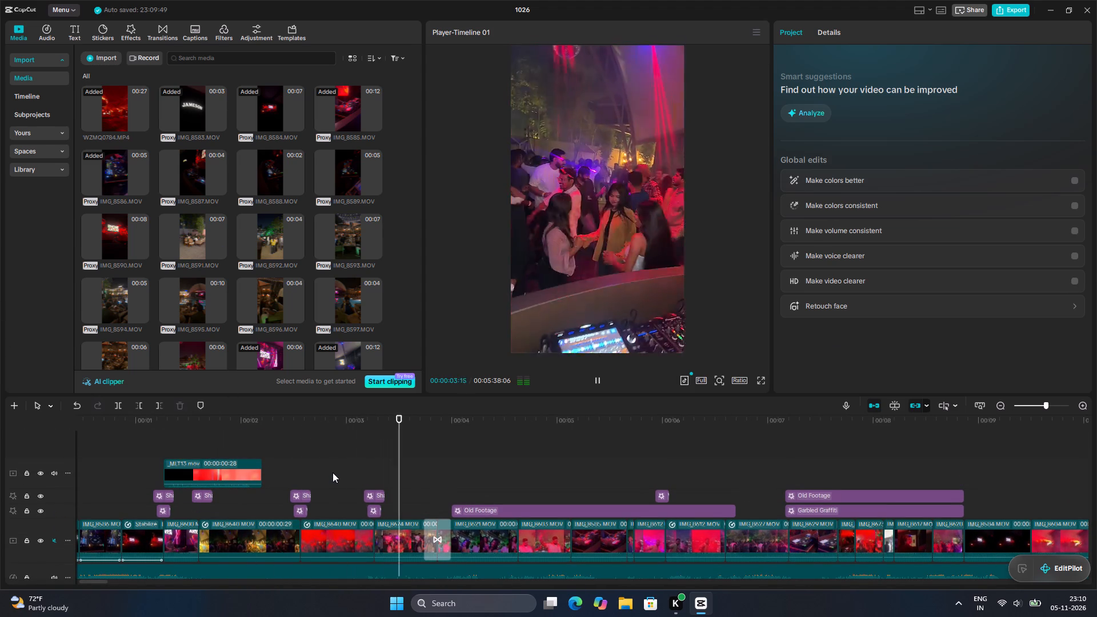
key("space")
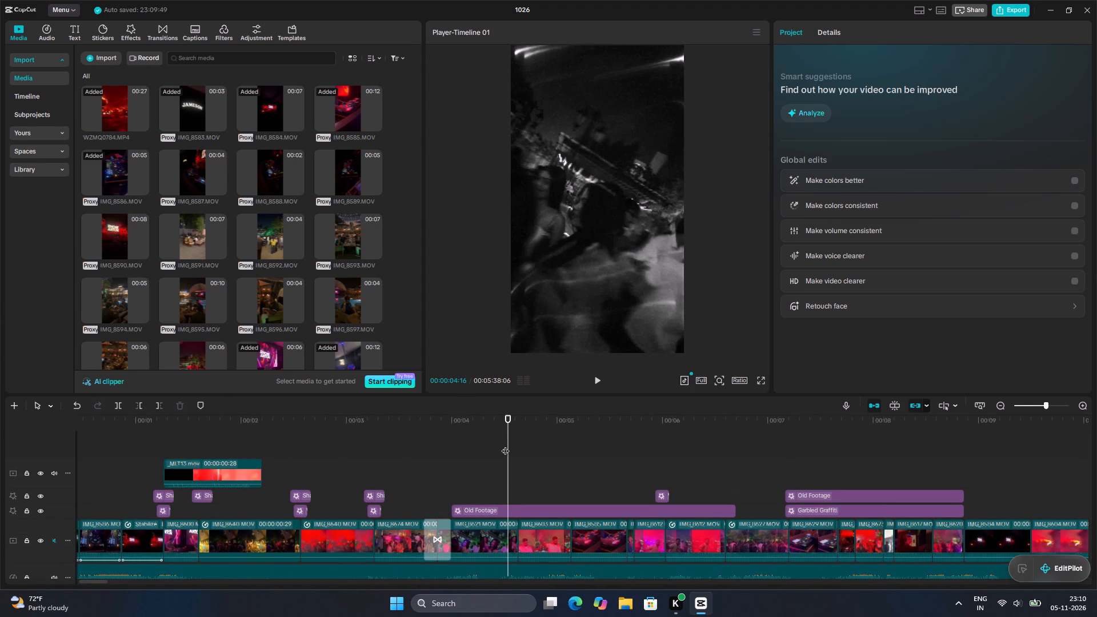
left_click_drag(506, 445, 318, 448)
key("space")
key("space")
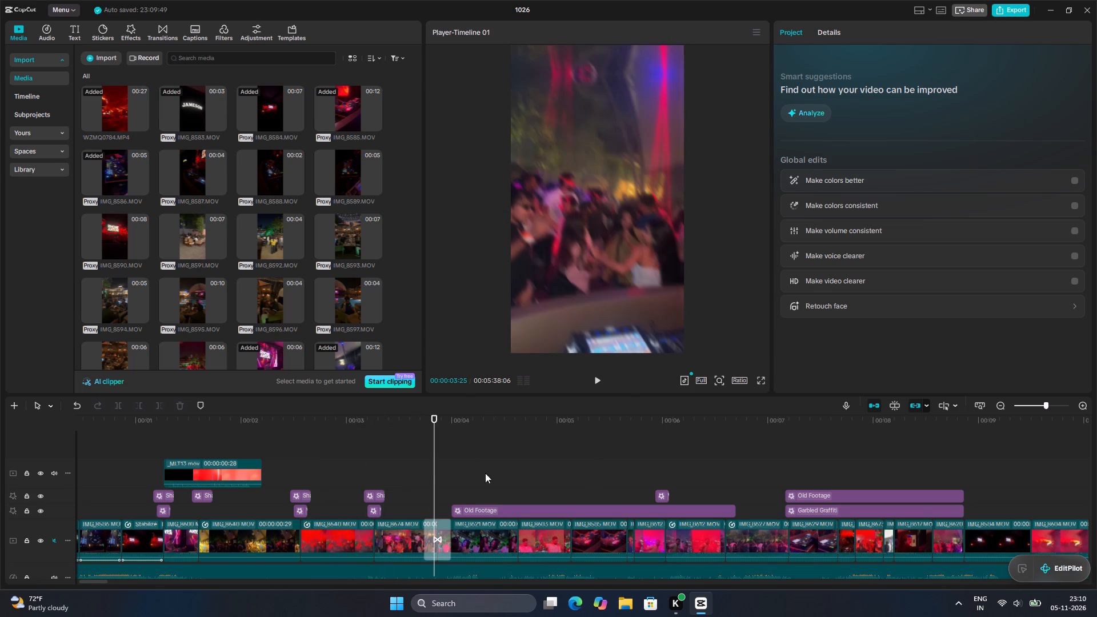
left_click_drag(431, 459, 378, 468)
key("space")
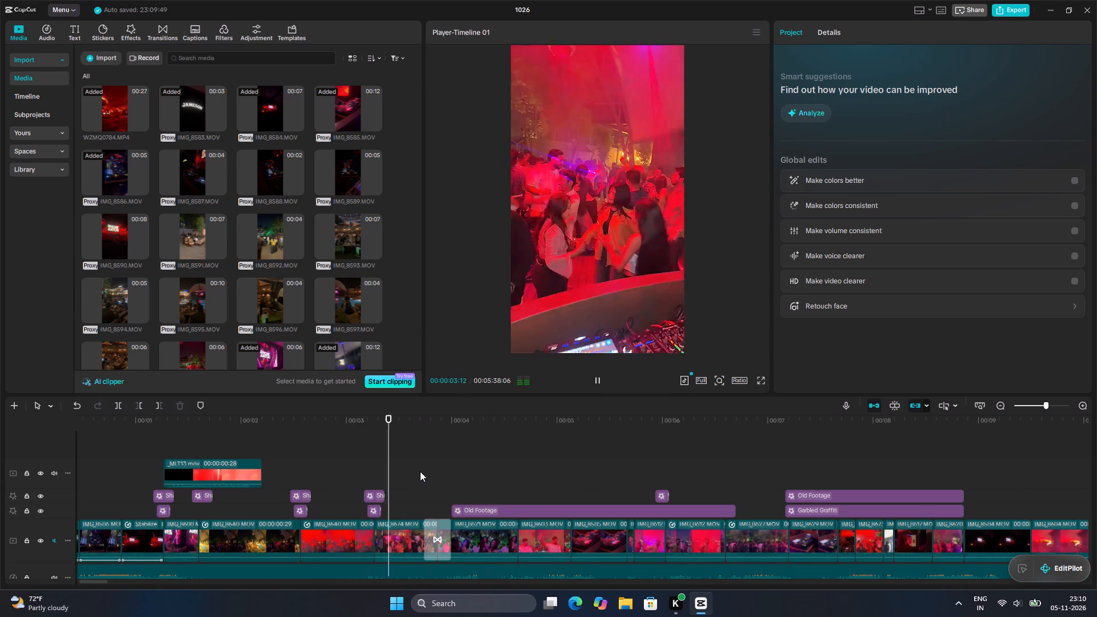
key("space")
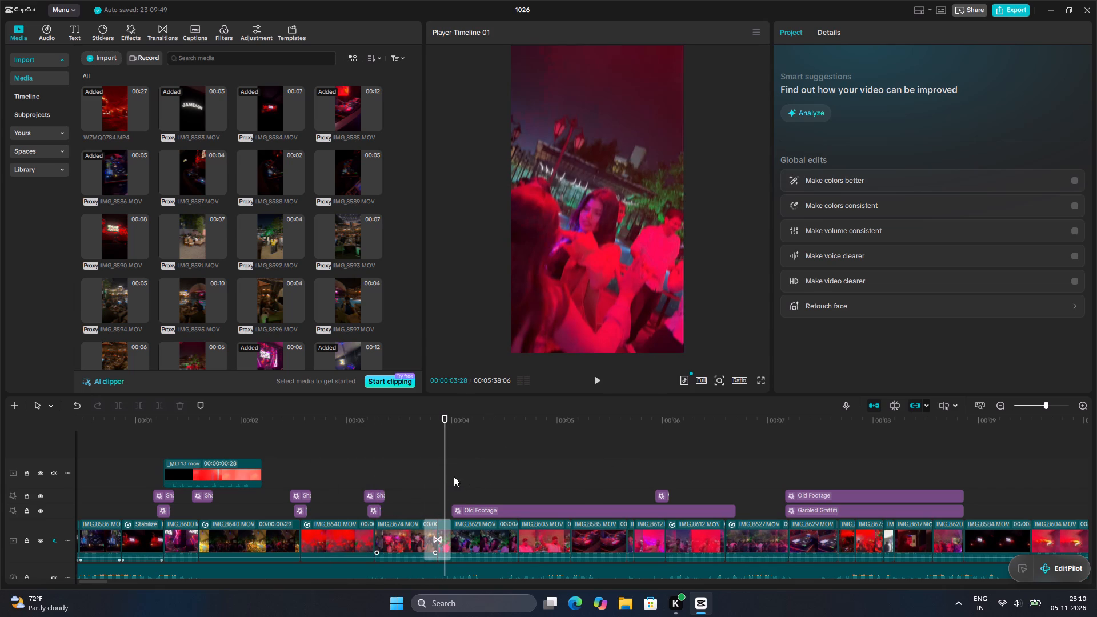
Play the timeline from about 3.5 seconds to about 24 seconds and examine the clips against the audio.
left_click_drag(447, 475, 402, 476)
key("space")
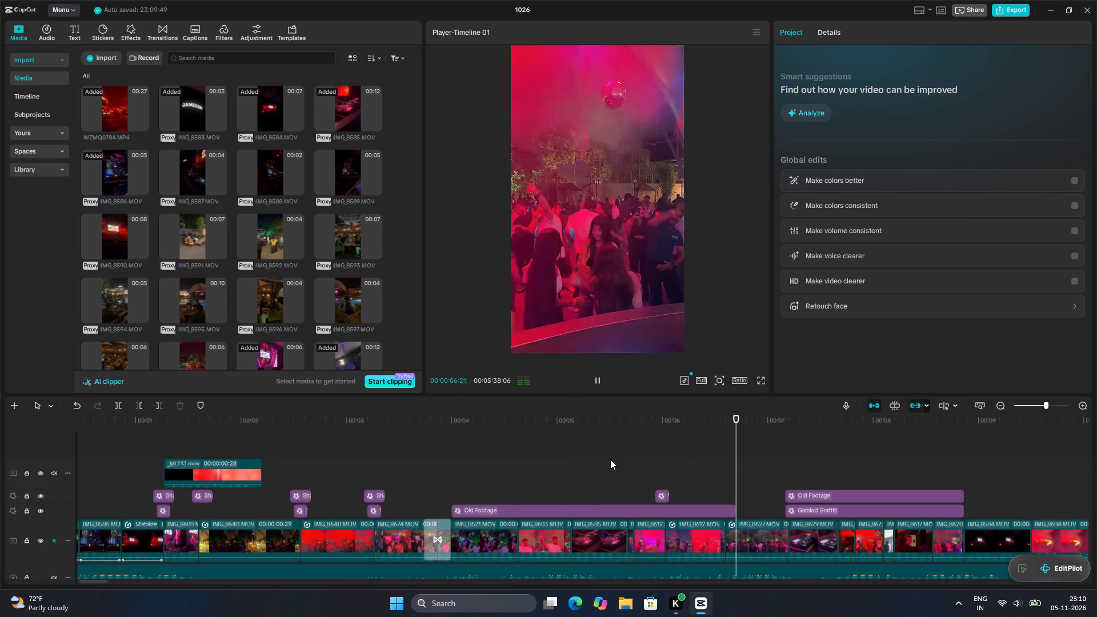
scroll(610, 459, "down", 1)
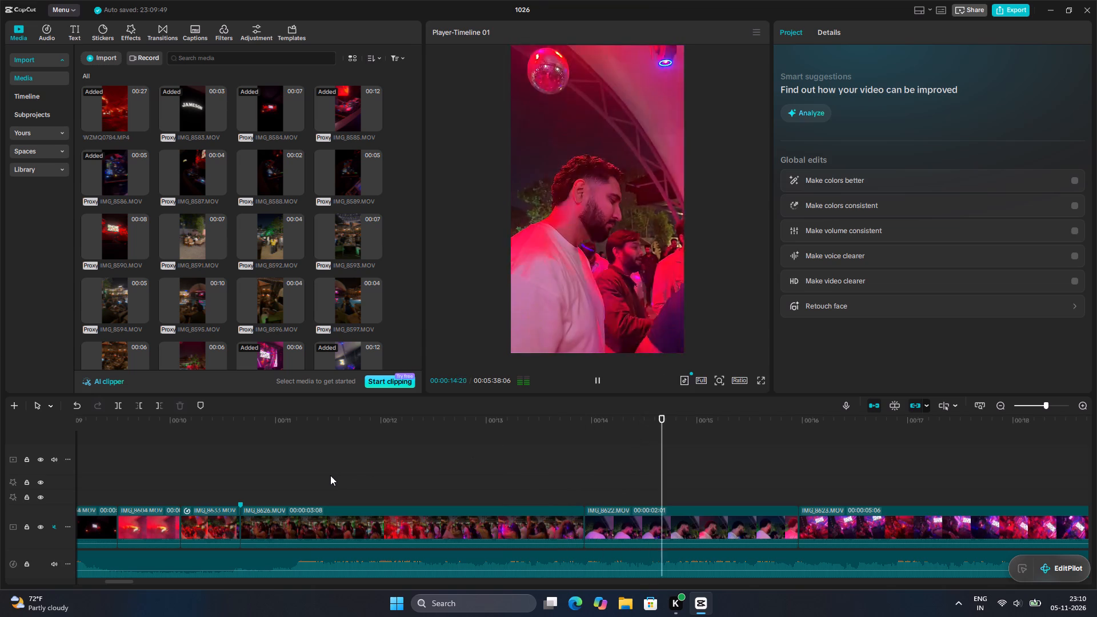
scroll(330, 475, "down", 5)
scroll(506, 504, "up", 2)
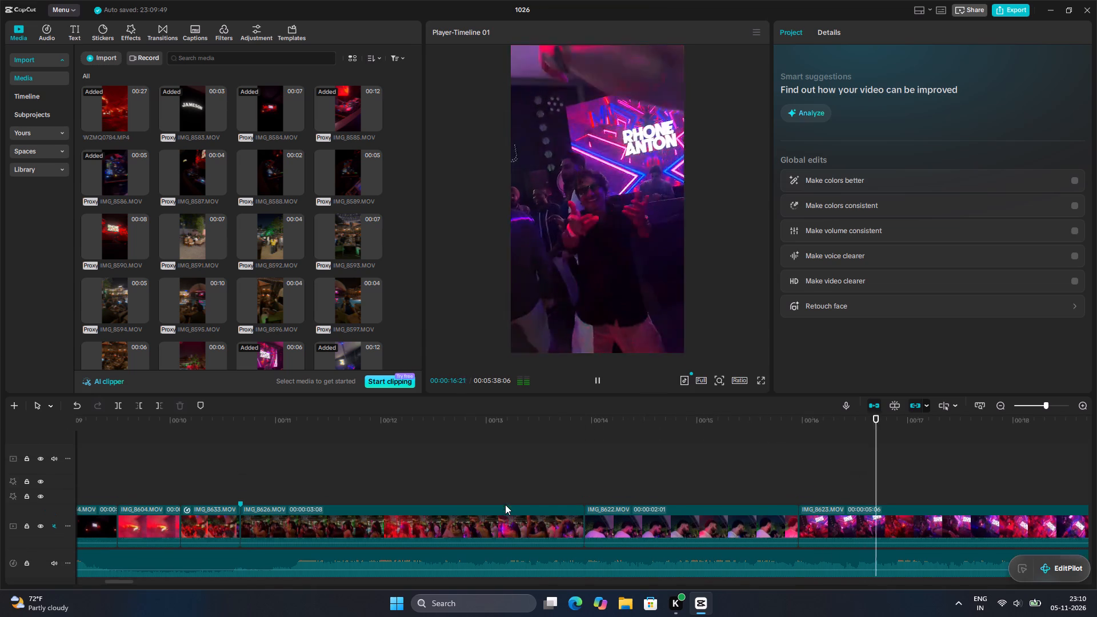
scroll(505, 504, "up", 2)
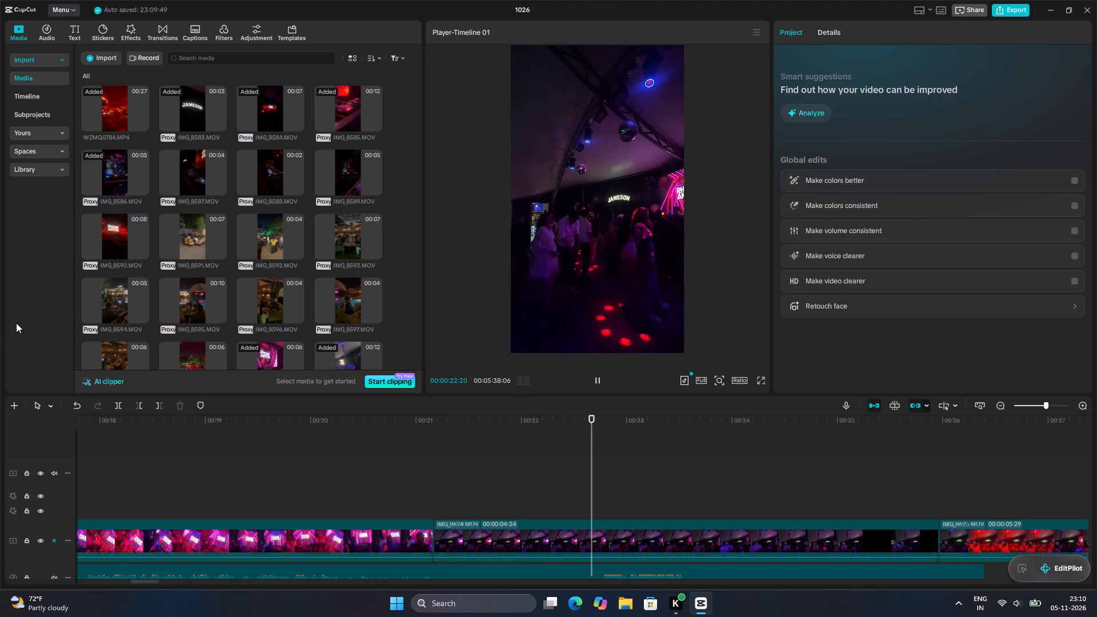
key("space")
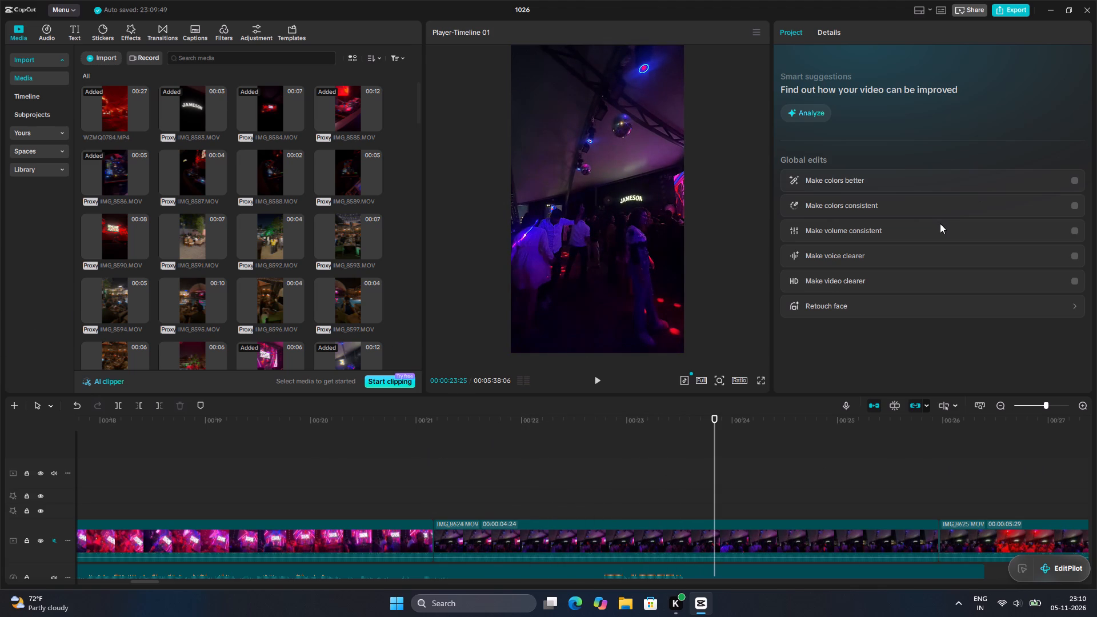
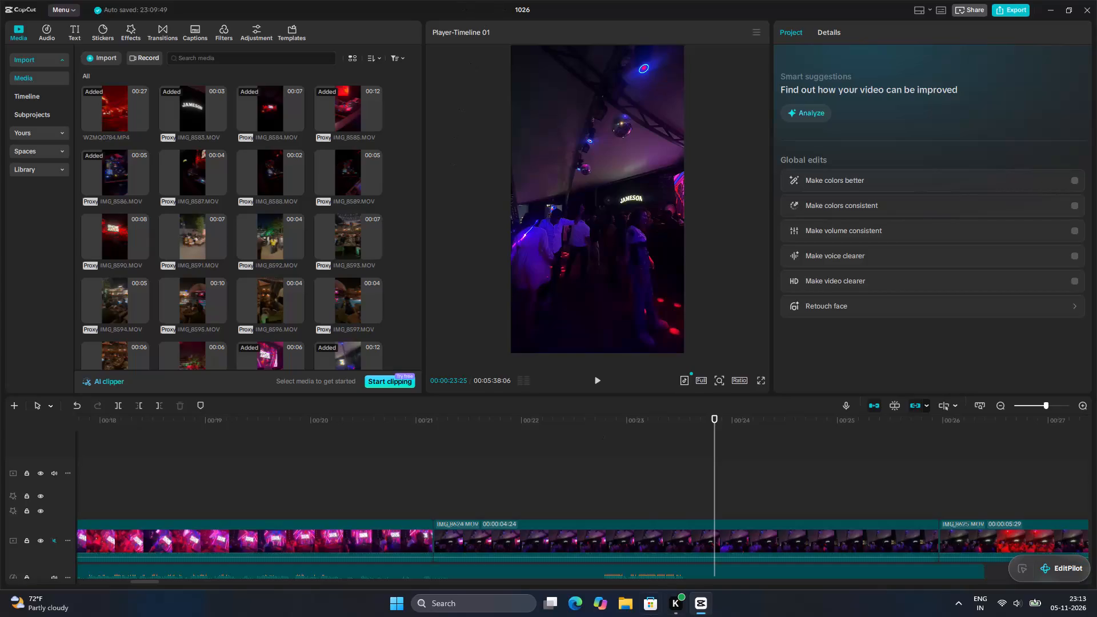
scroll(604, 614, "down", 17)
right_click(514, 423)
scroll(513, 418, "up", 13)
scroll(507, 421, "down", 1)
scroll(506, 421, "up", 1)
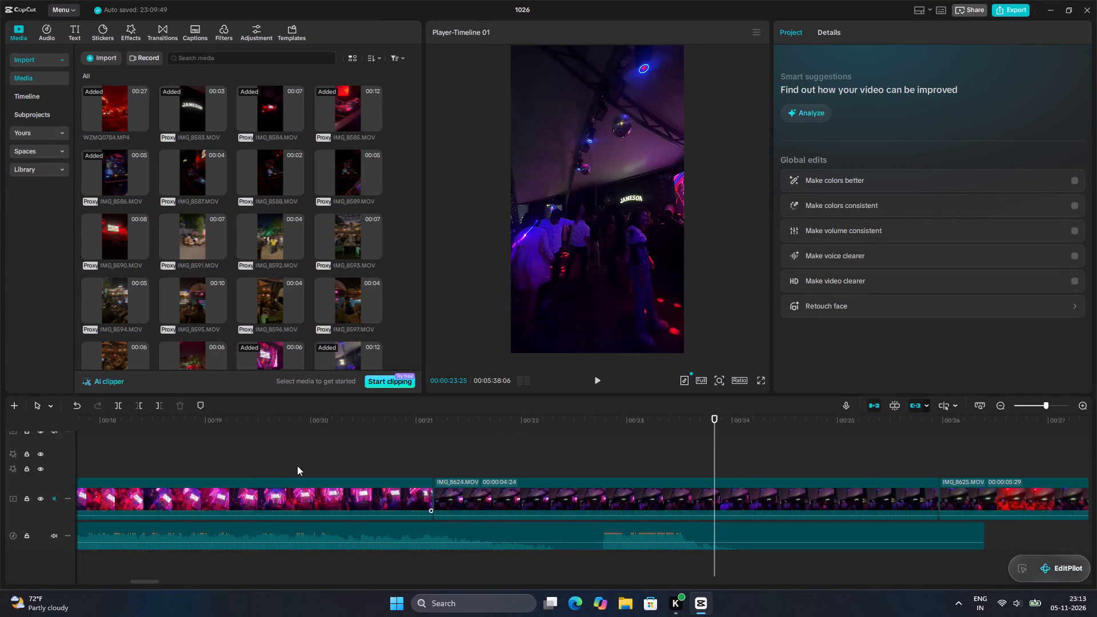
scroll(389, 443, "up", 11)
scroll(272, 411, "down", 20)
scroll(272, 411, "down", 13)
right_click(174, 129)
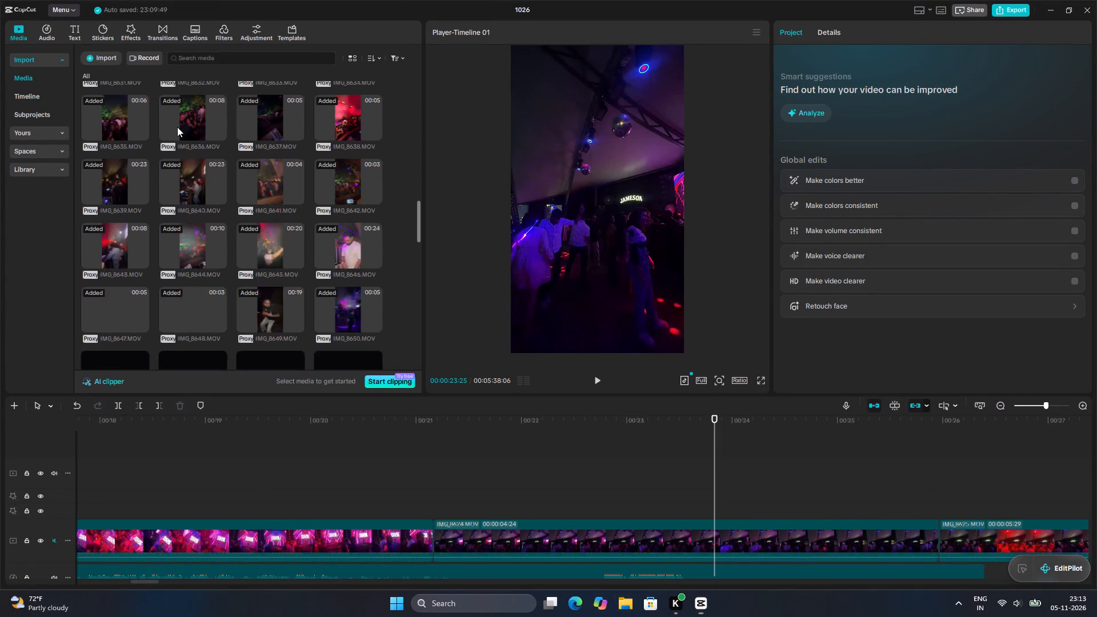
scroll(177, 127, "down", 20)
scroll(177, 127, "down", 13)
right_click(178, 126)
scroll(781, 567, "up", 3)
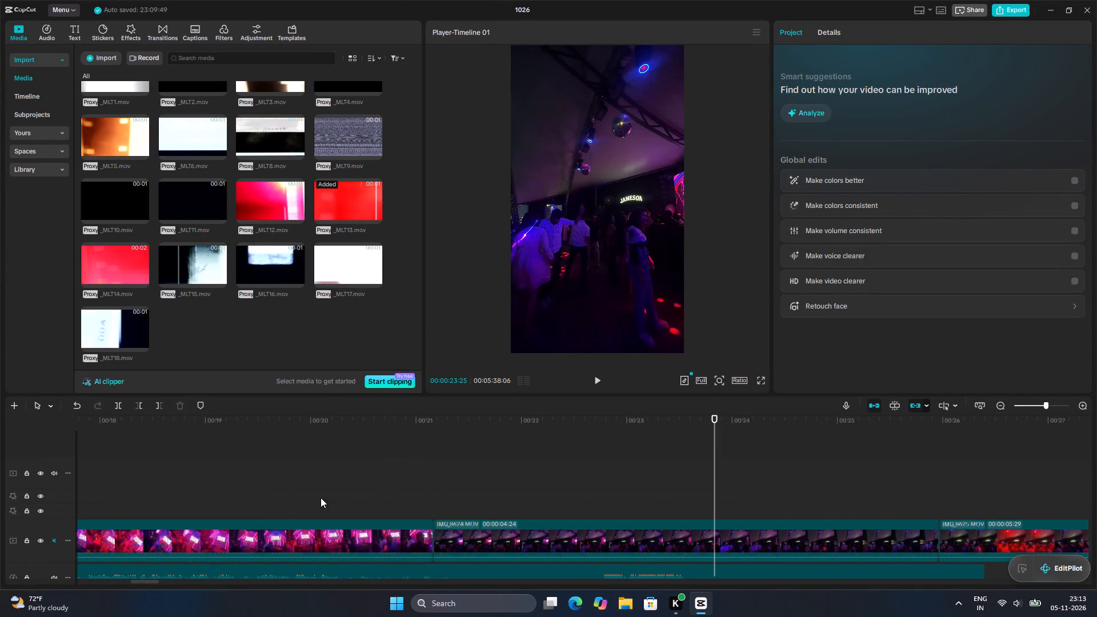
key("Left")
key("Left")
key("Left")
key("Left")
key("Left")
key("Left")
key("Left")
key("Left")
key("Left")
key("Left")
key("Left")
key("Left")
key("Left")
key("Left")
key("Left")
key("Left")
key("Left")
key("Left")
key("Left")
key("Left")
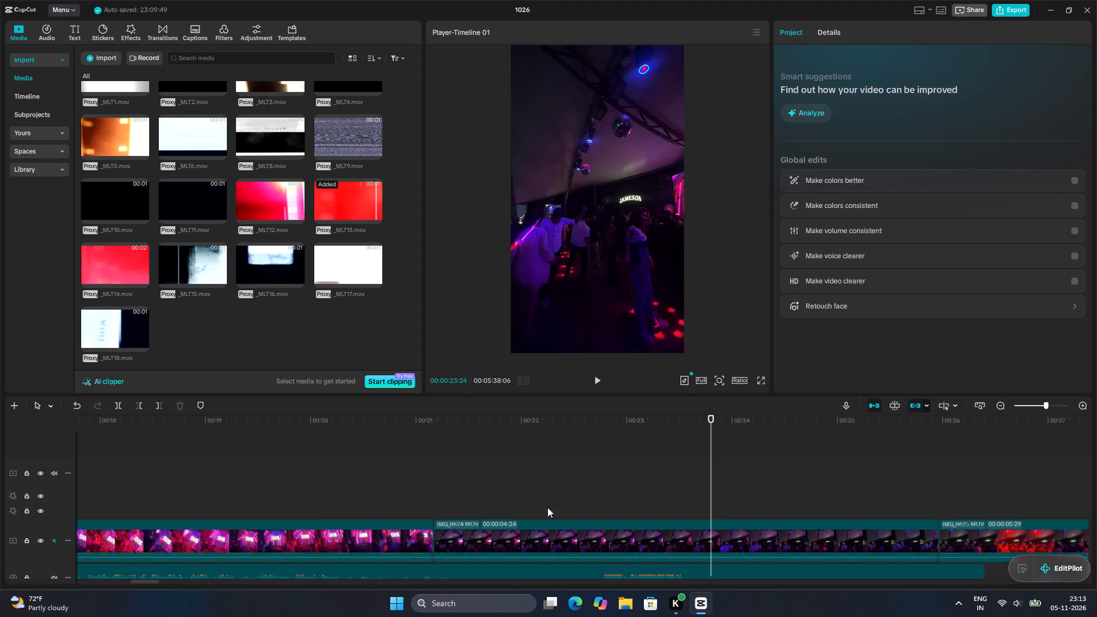
Select every clip, overlay, effect and audio item from the start to the end of the timeline and delete them all.
left_click_drag(190, 493, 186, 488)
left_click_drag(152, 469, 138, 471)
left_click_drag(141, 484, 2, 442)
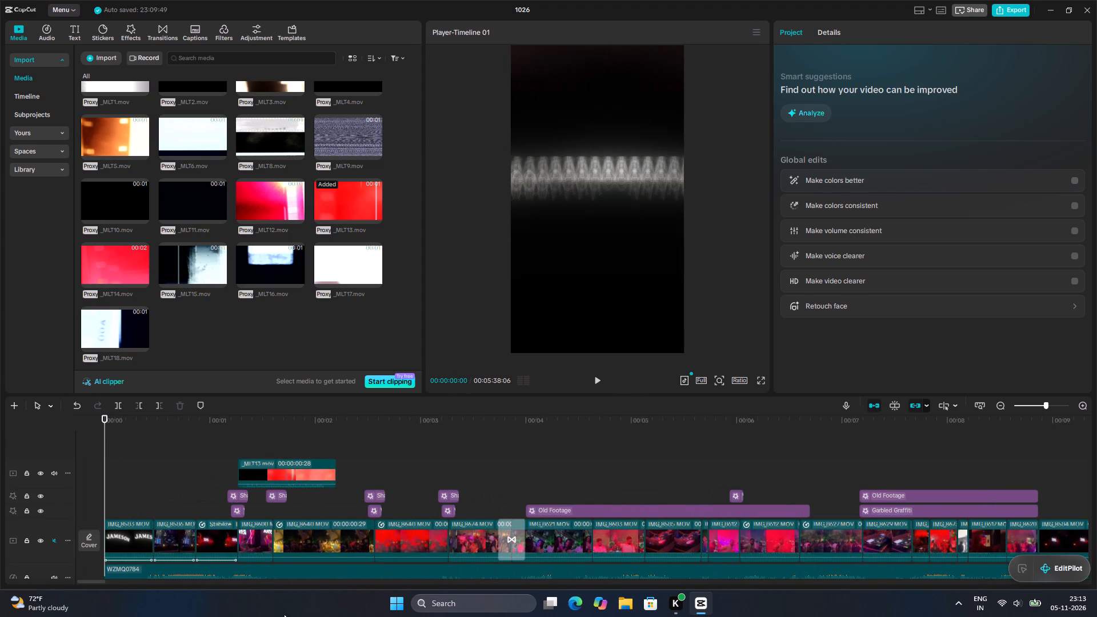
scroll(390, 480, "down", 14, "ctrl")
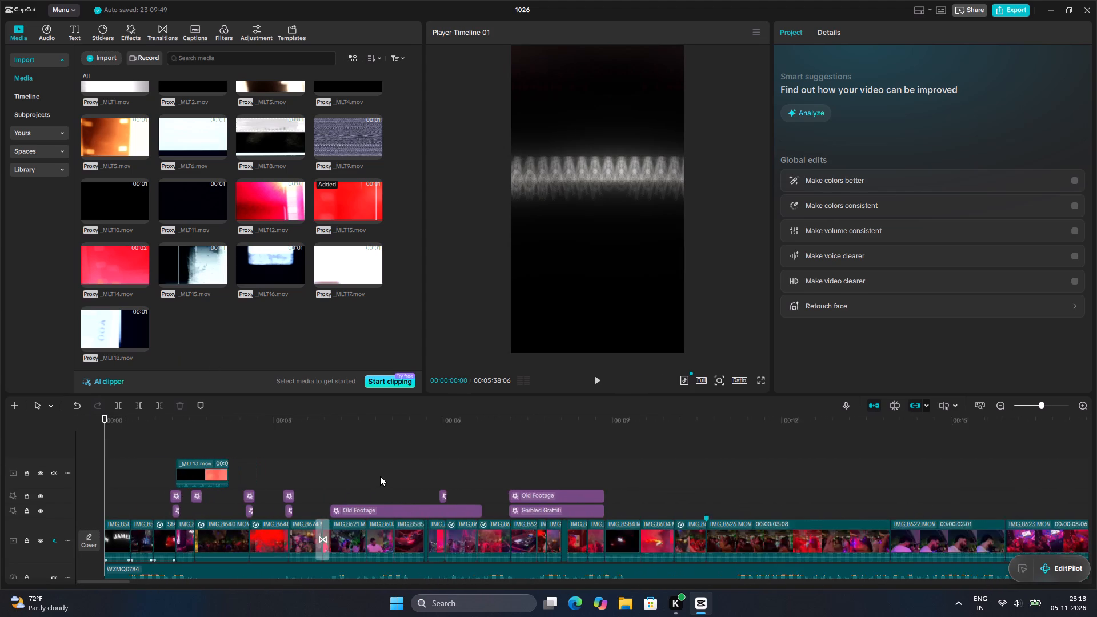
scroll(380, 476, "down", 10, "ctrl")
right_click_drag(103, 447, 131, 534)
left_click_drag(103, 470, 112, 490)
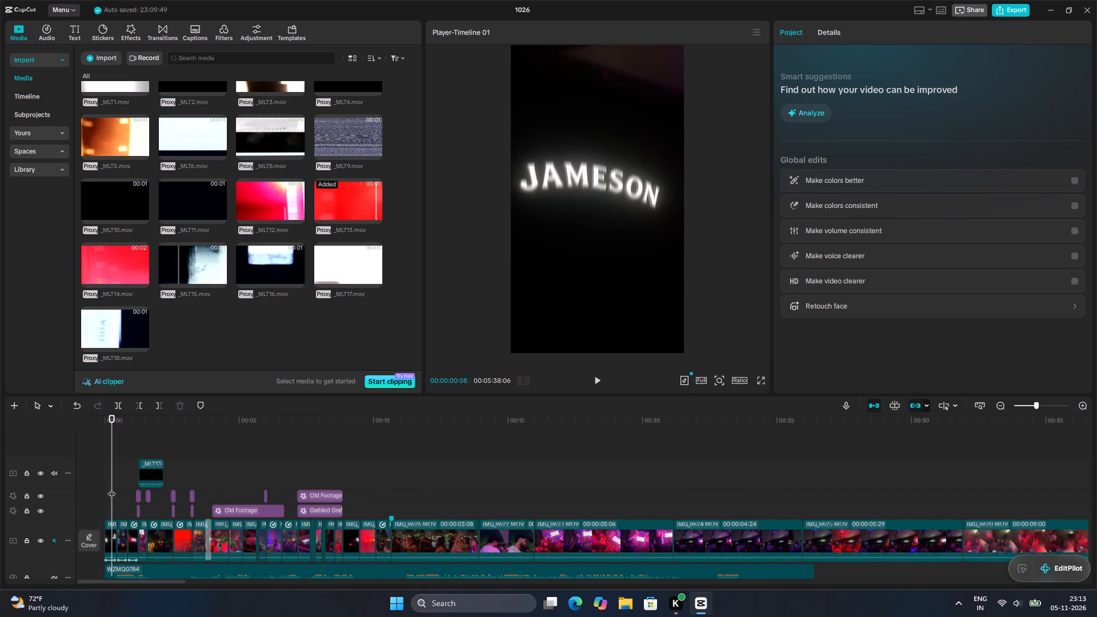
double_click(118, 467)
left_click_drag(107, 466, 1096, 603)
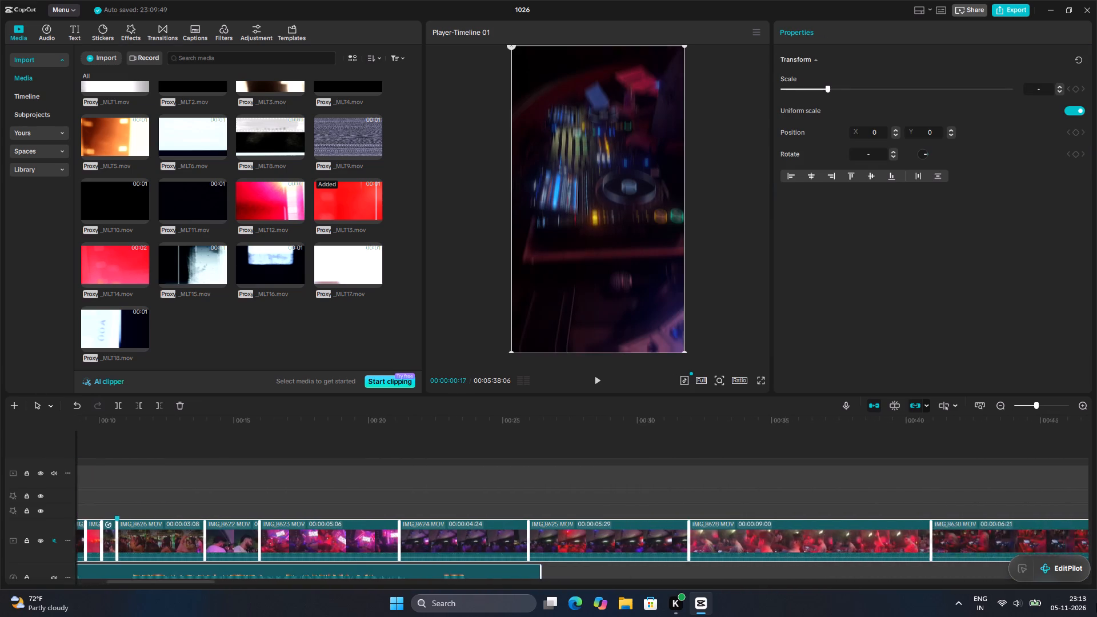
left_click_drag(1096, 603, 1096, 492)
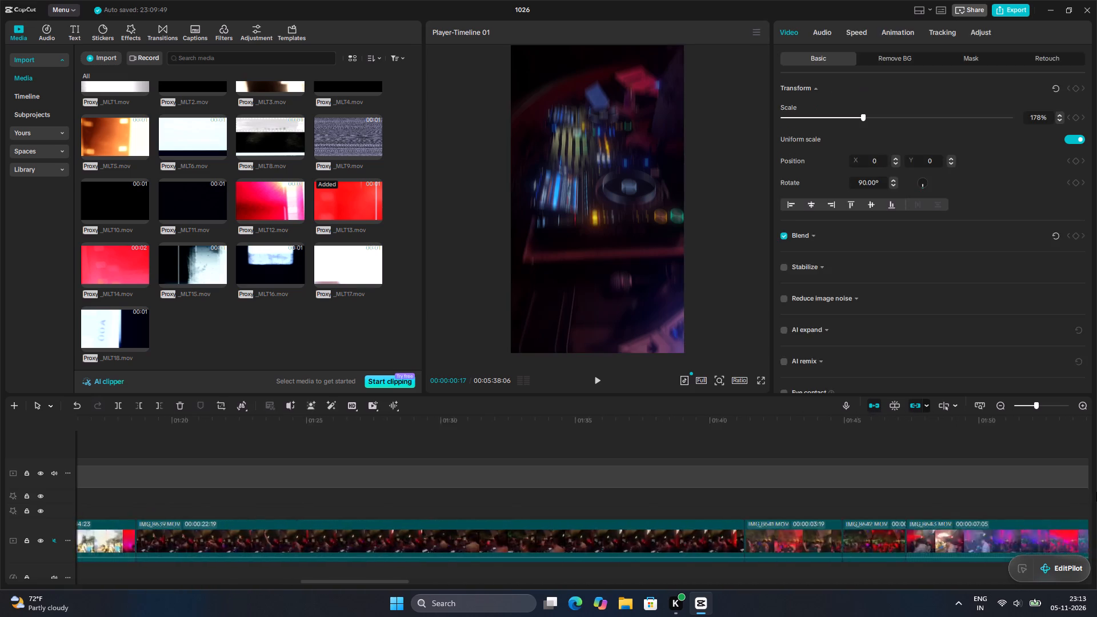
left_click_drag(1096, 492, 1096, 616)
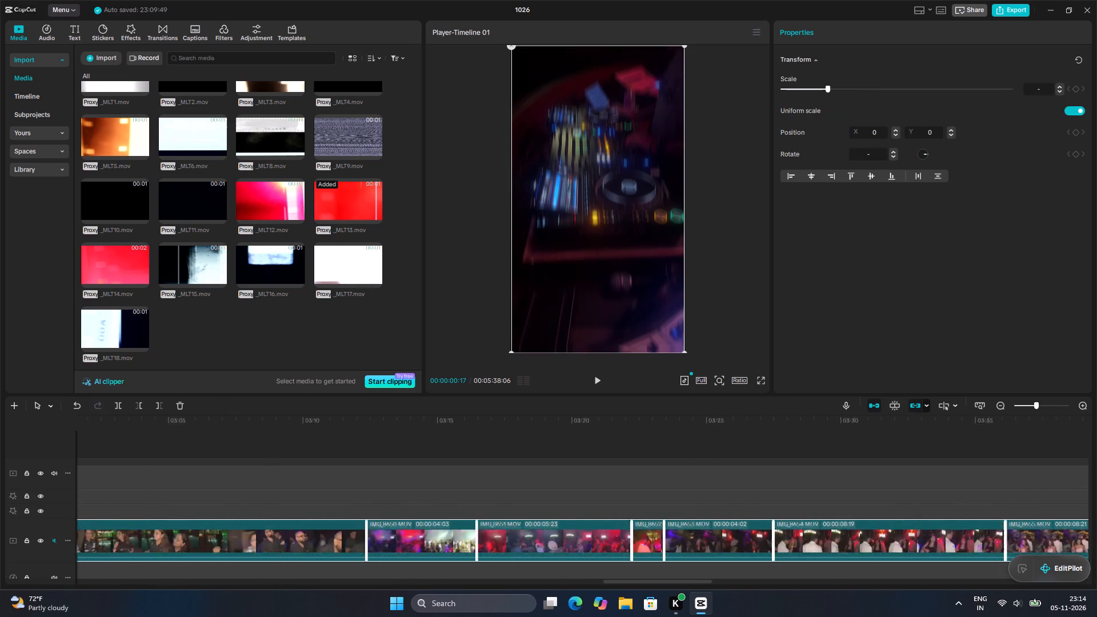
left_click_drag(1096, 616, 1096, 615)
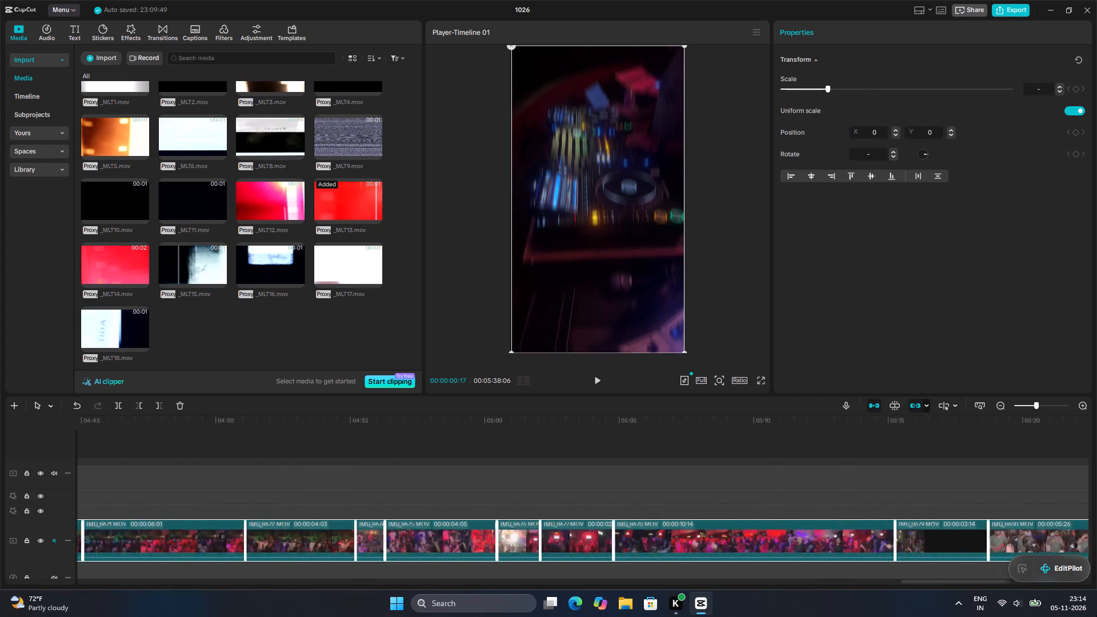
left_click_drag(1096, 615, 1096, 615)
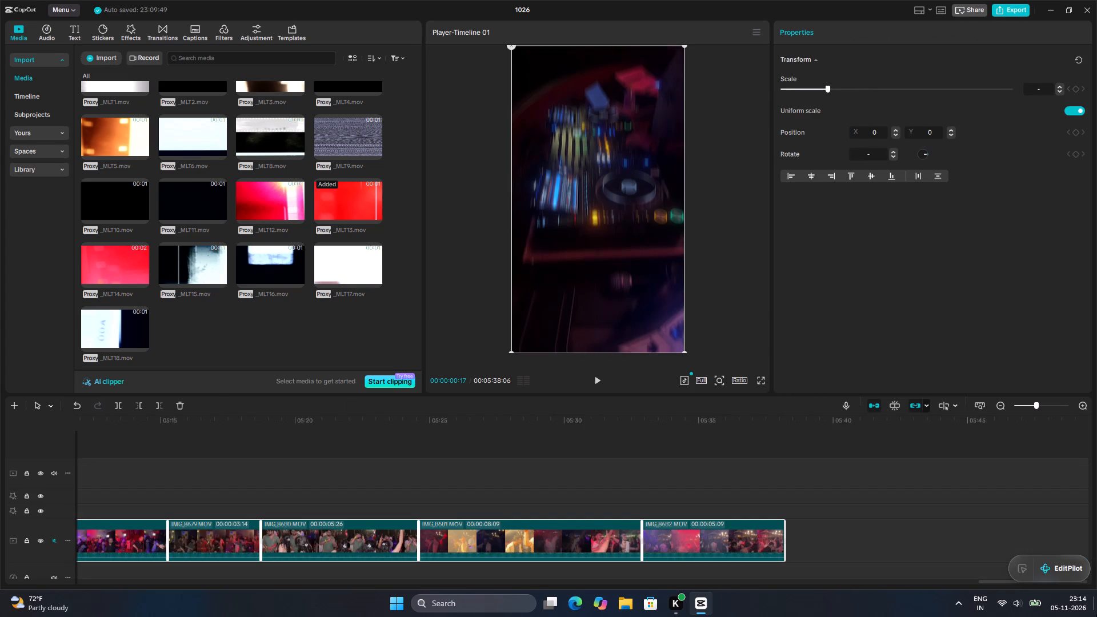
key("Delete")
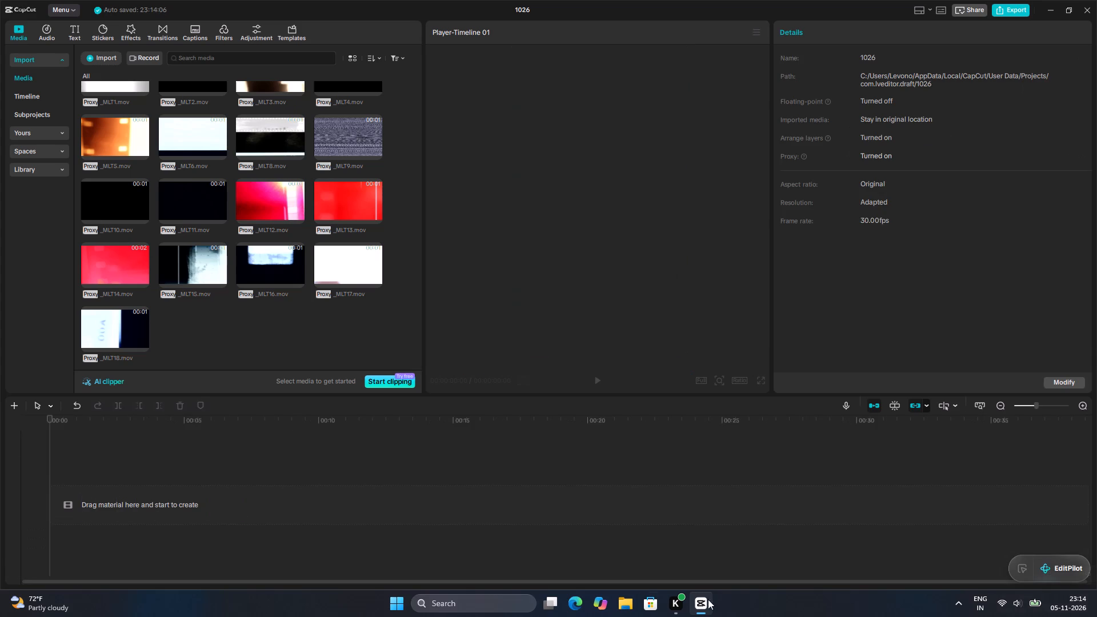
Add all the media clips from IMG_8583.MOV through IMG_8682.MOV to the empty timeline.
scroll(598, 467, "down", 5)
scroll(229, 123, "up", 6)
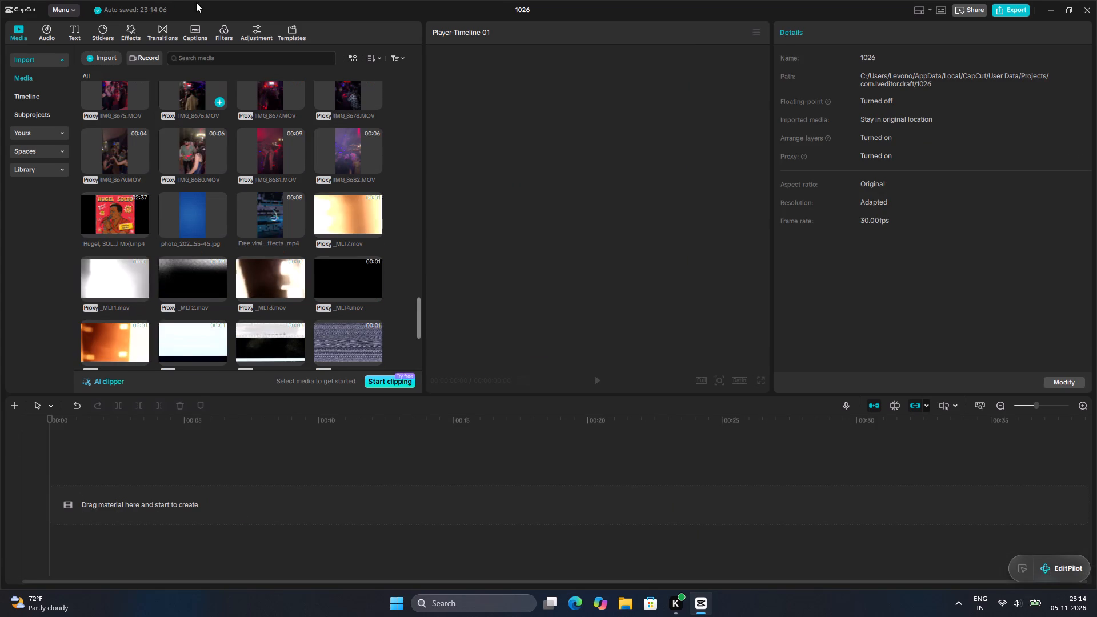
scroll(196, 2, "up", 6)
scroll(258, 247, "up", 19)
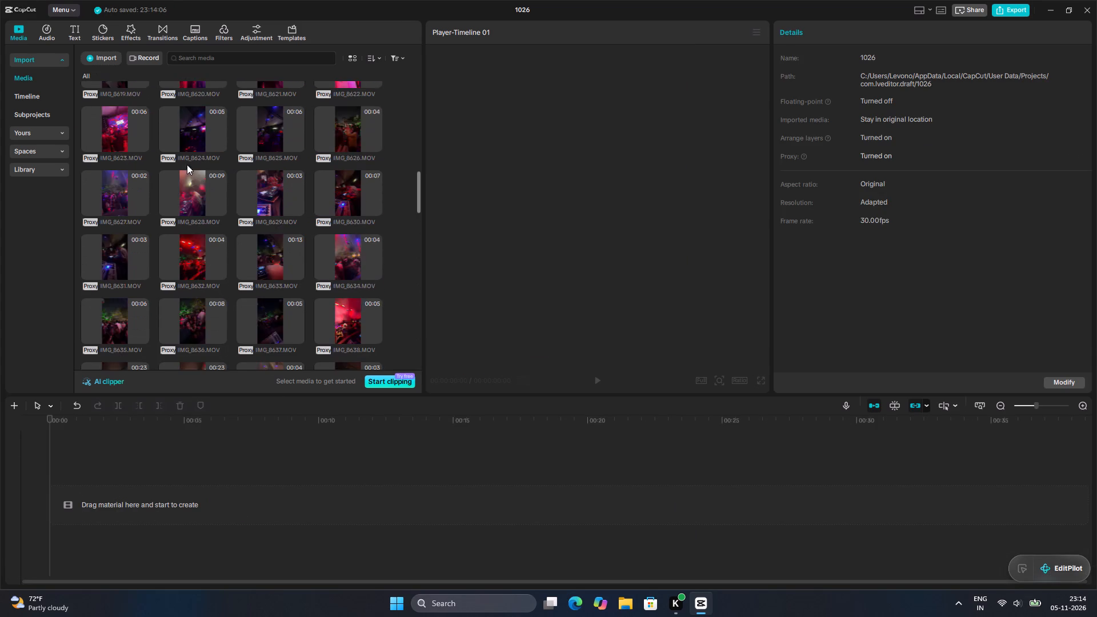
scroll(187, 165, "up", 20)
scroll(187, 165, "up", 2)
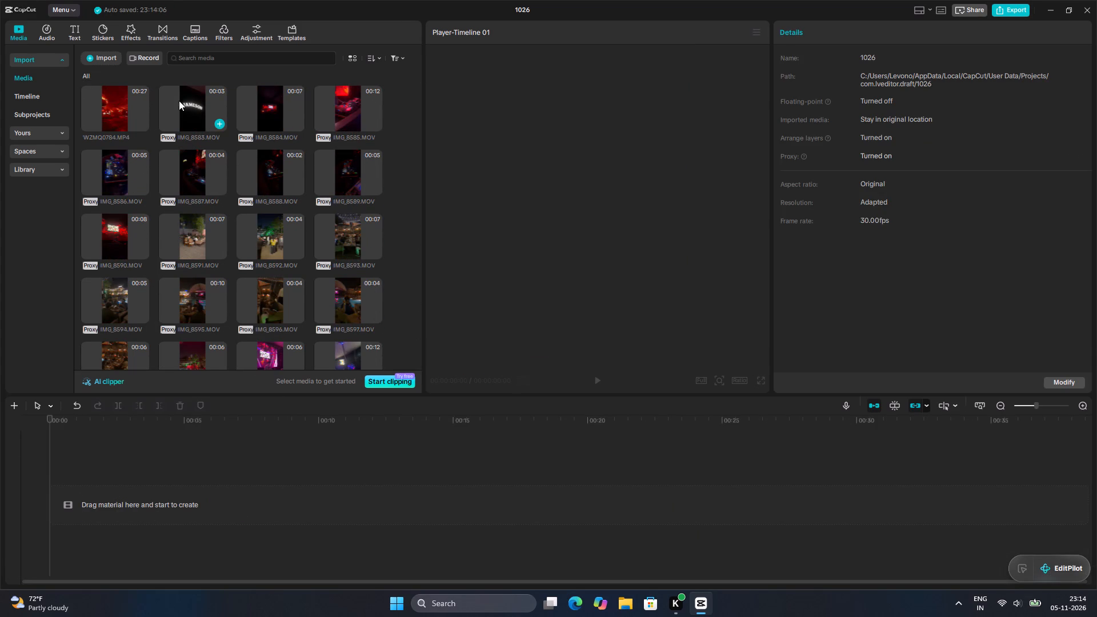
left_click(188, 100)
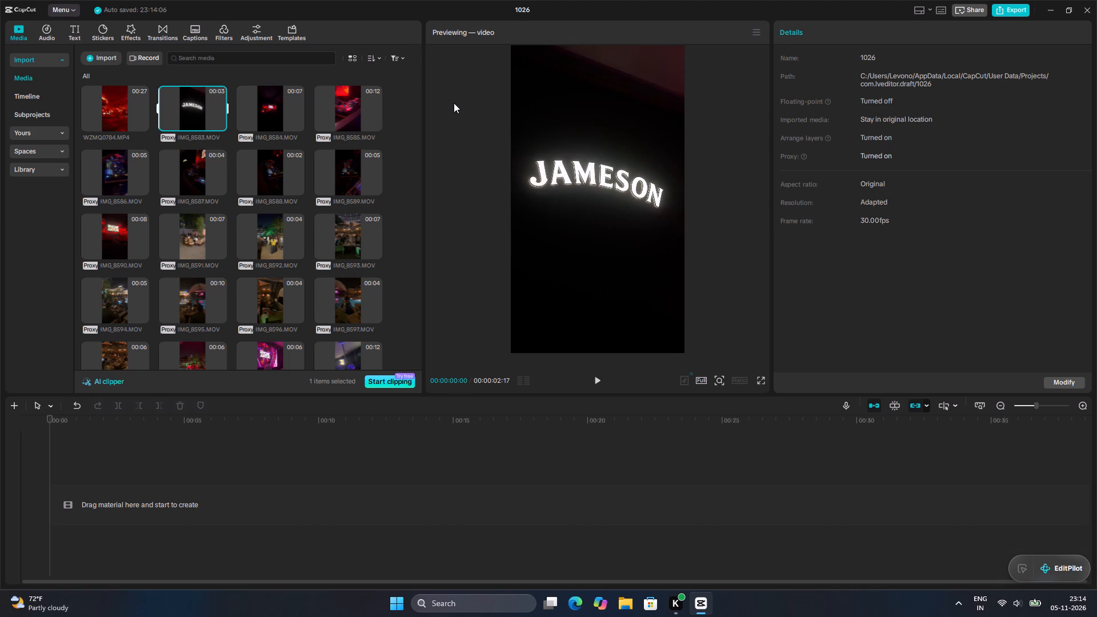
scroll(379, 426, "down", 1)
scroll(227, 169, "down", 3)
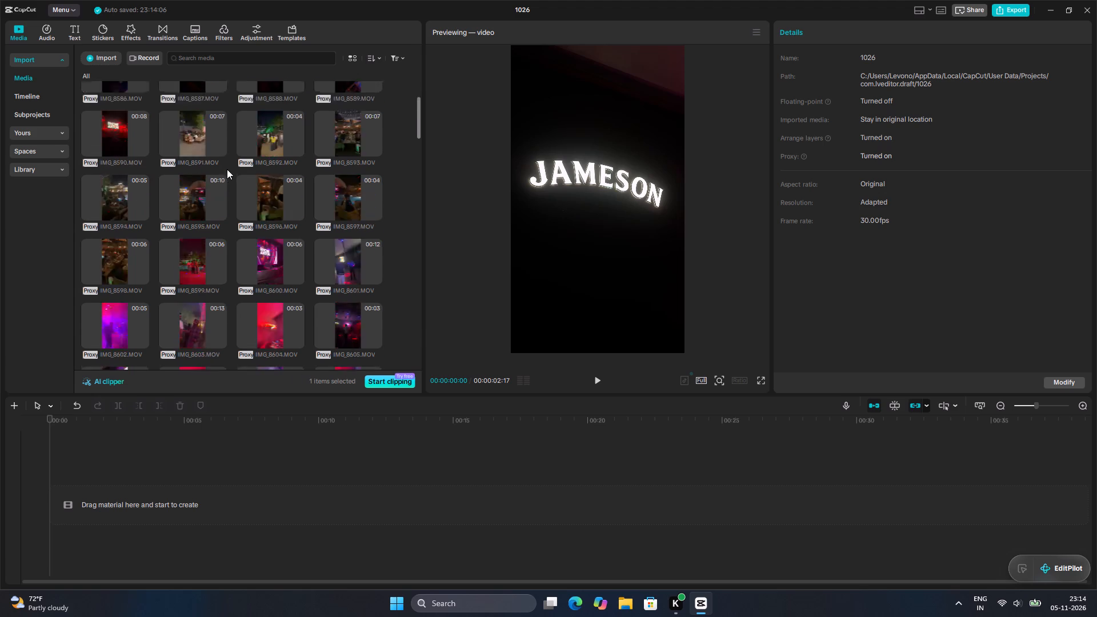
scroll(227, 169, "down", 3)
scroll(227, 169, "up", 5)
scroll(227, 169, "down", 17)
scroll(227, 169, "up", 1)
scroll(227, 169, "down", 17)
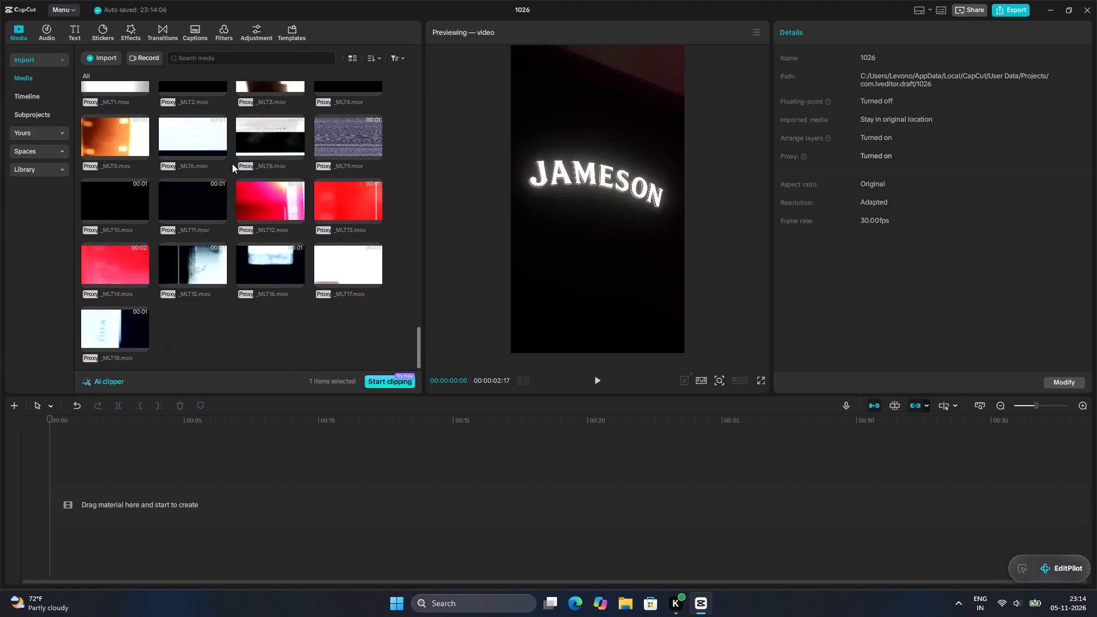
scroll(233, 163, "up", 4)
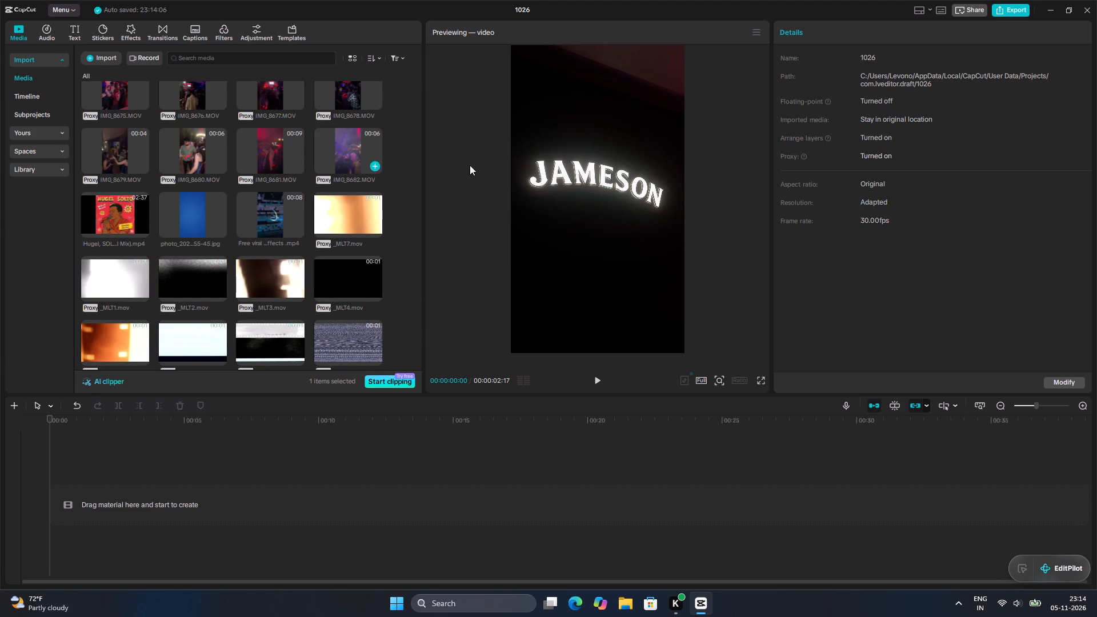
left_click(352, 150, "shift")
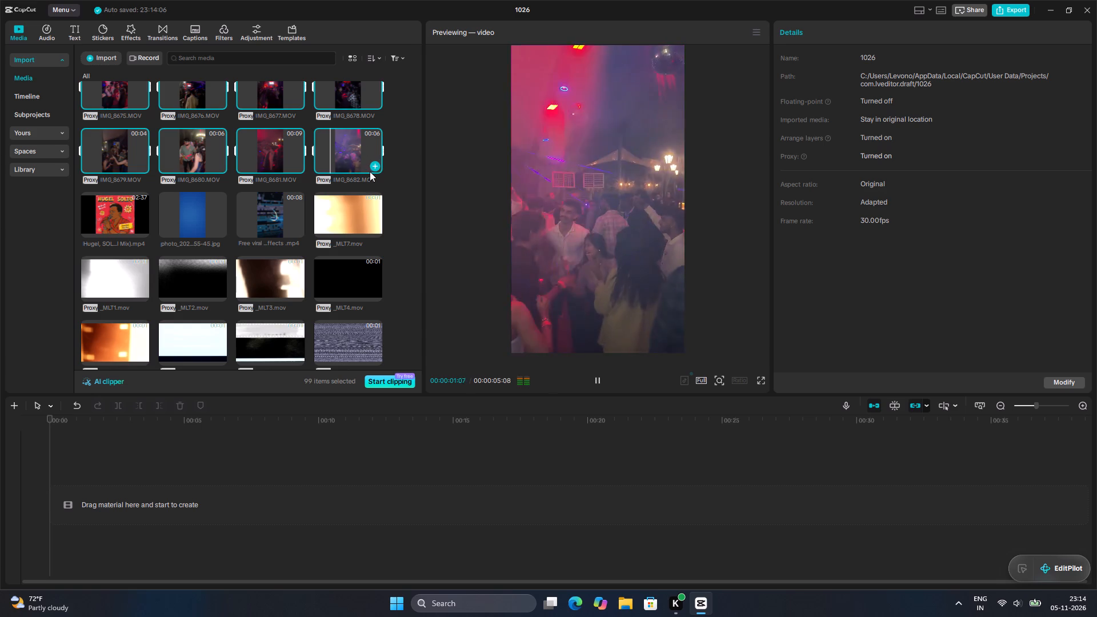
left_click(373, 164)
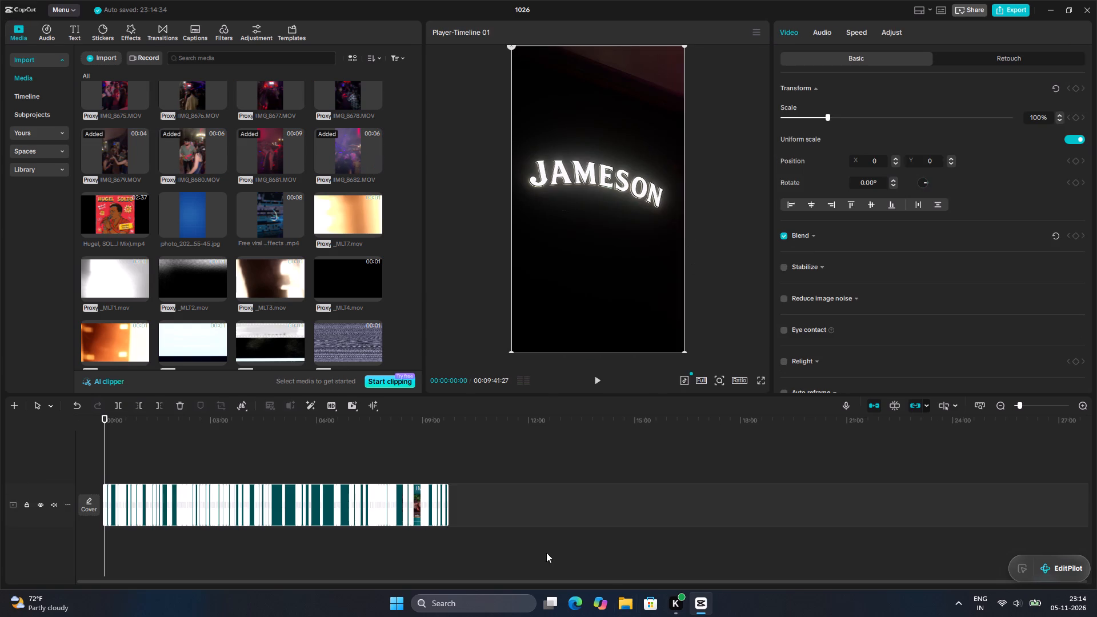
Play the first second of the new timeline from the start and examine the opening JAMESON clip.
scroll(545, 551, "down", 5)
key("space")
scroll(550, 529, "up", 2)
key("space")
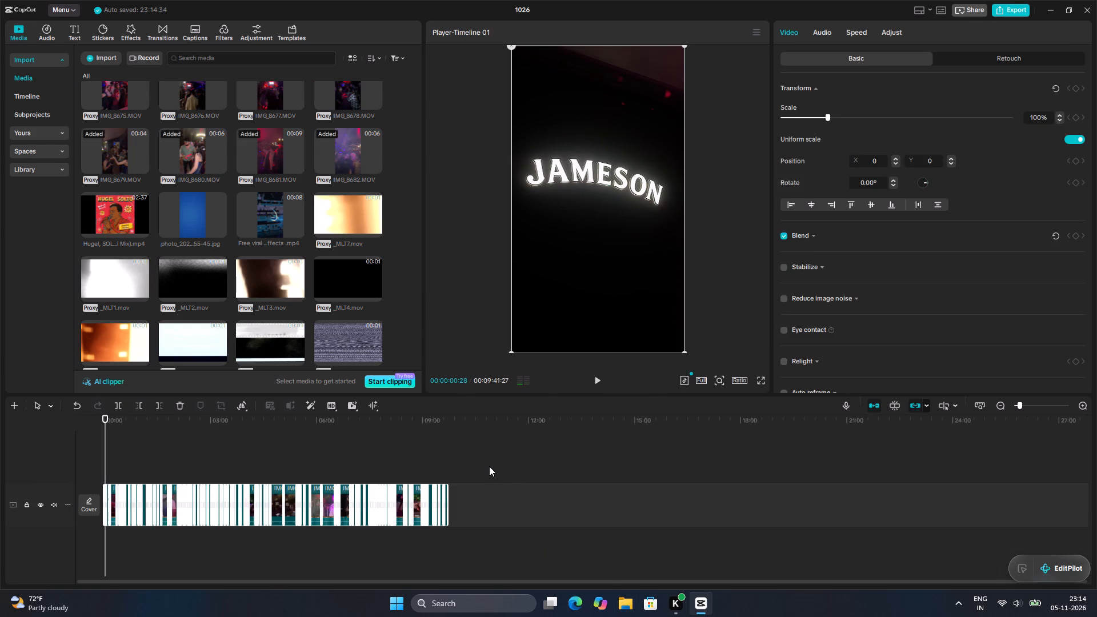
scroll(489, 466, "up", 20, "ctrl")
scroll(489, 466, "up", 18, "ctrl")
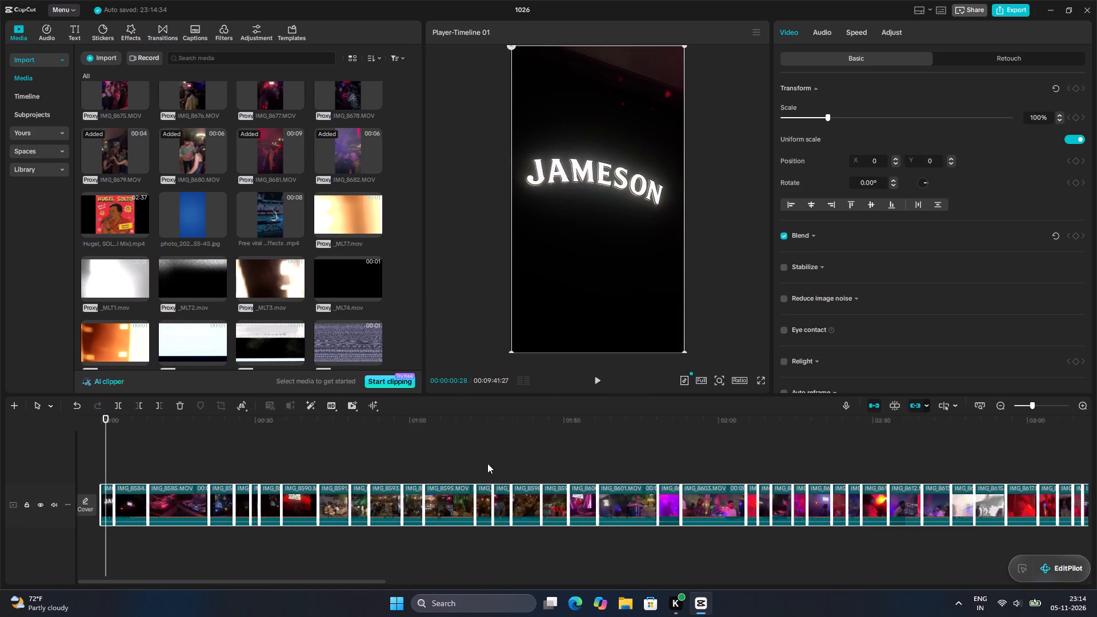
scroll(487, 463, "up", 4, "ctrl")
scroll(487, 463, "down", 1, "ctrl")
scroll(486, 463, "up", 9, "ctrl")
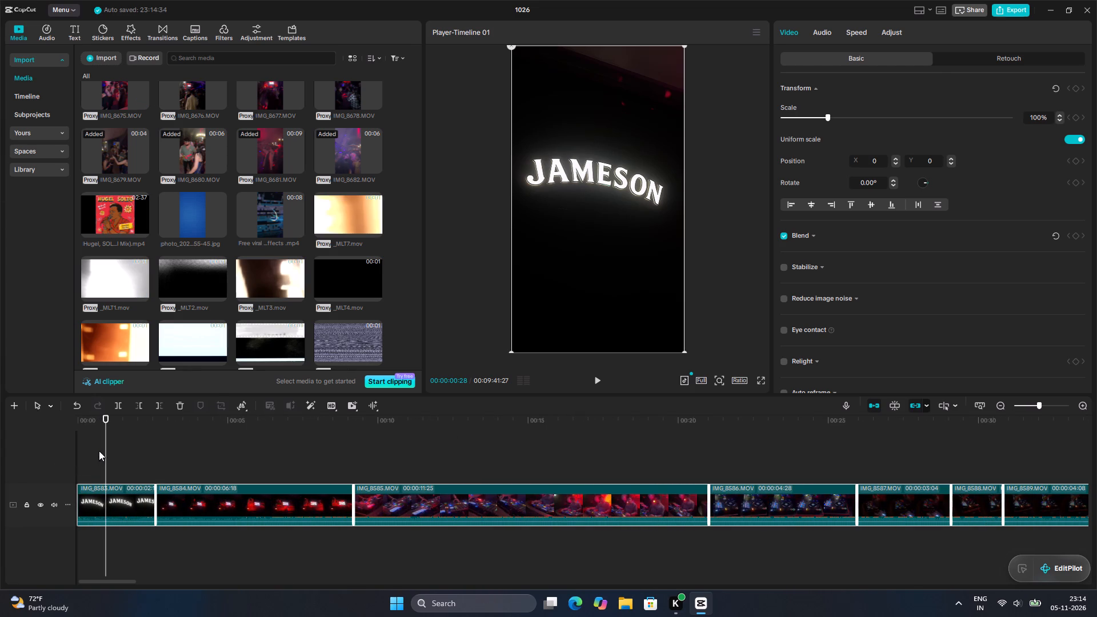
left_click(110, 446)
left_click_drag(108, 446, 49, 458)
key("space")
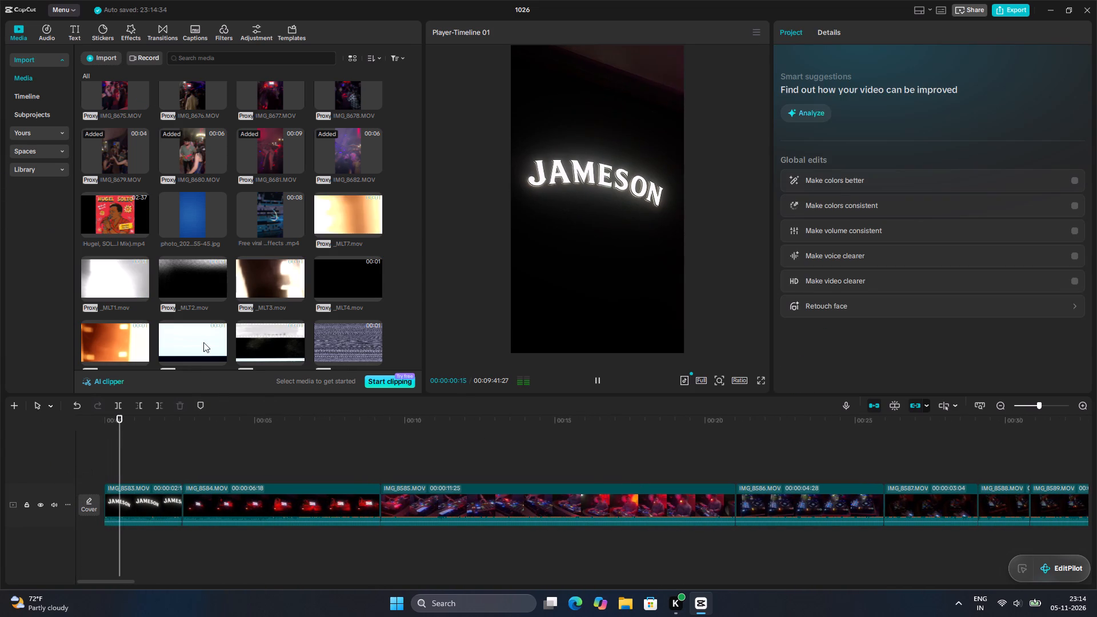
key("space")
Preview the Free viral effects video and the blue grid photo in the imported media.
scroll(872, 615, "down", 4)
scroll(315, 318, "down", 1)
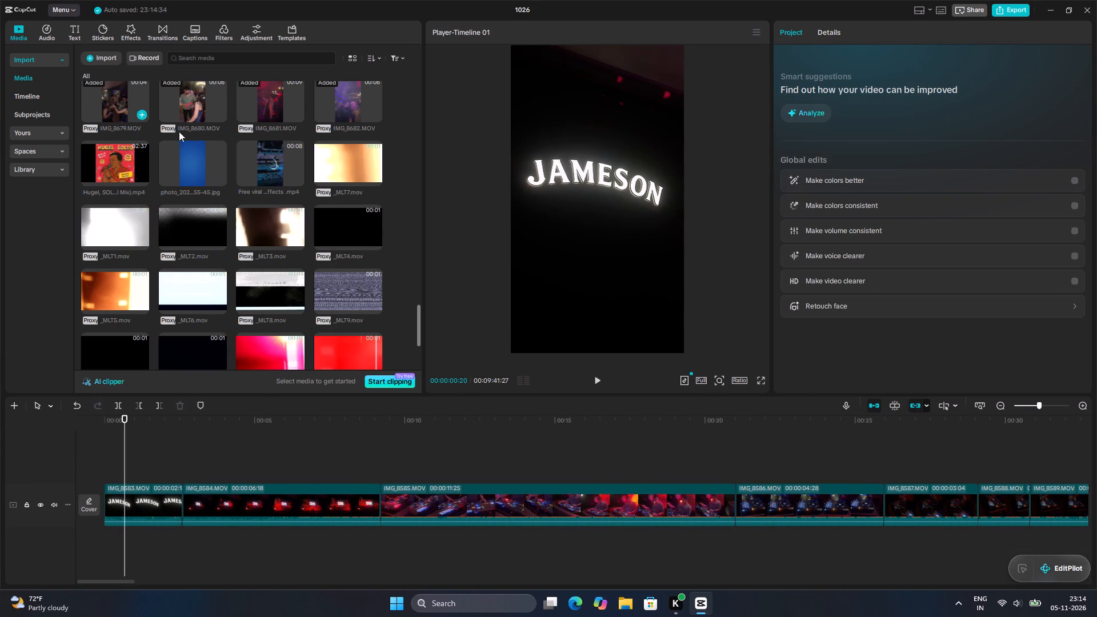
scroll(692, 207, "down", 1)
double_click(269, 159)
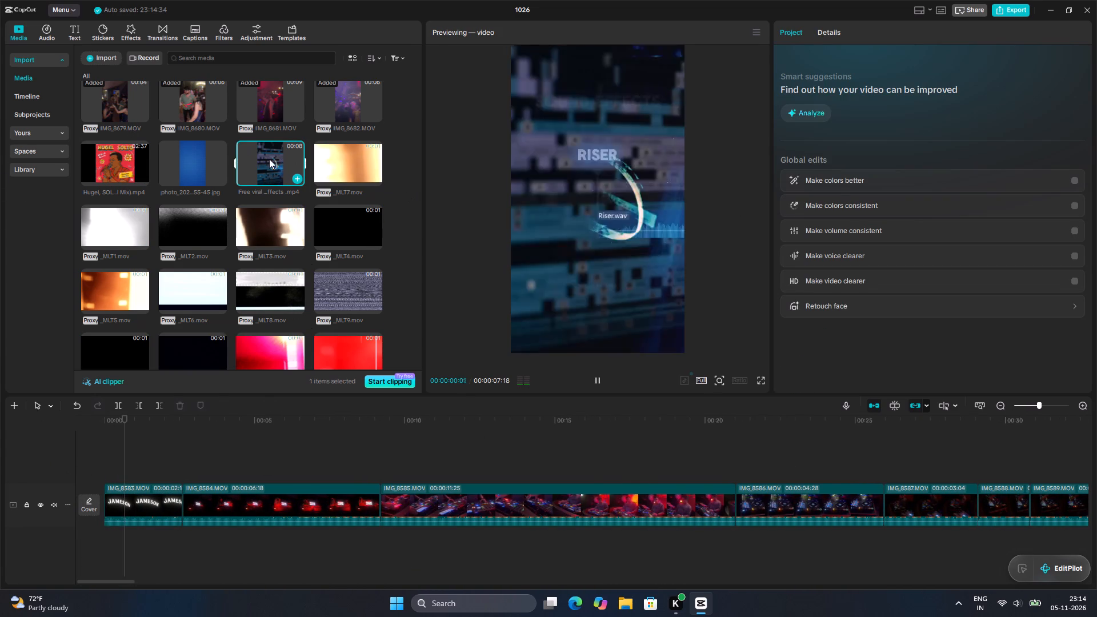
key("space")
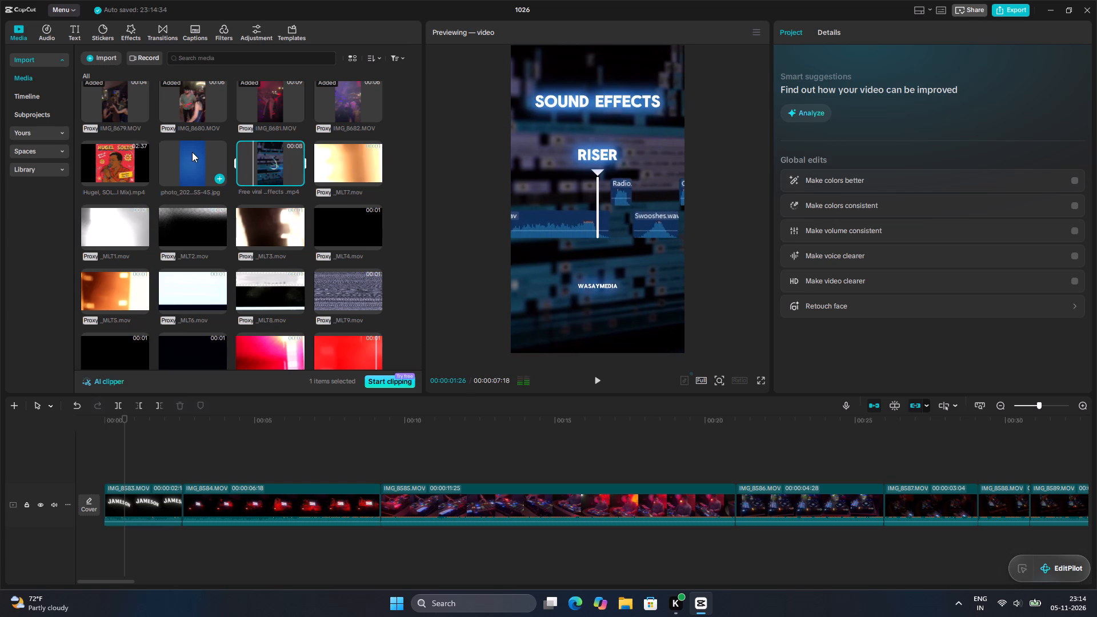
double_click(192, 151)
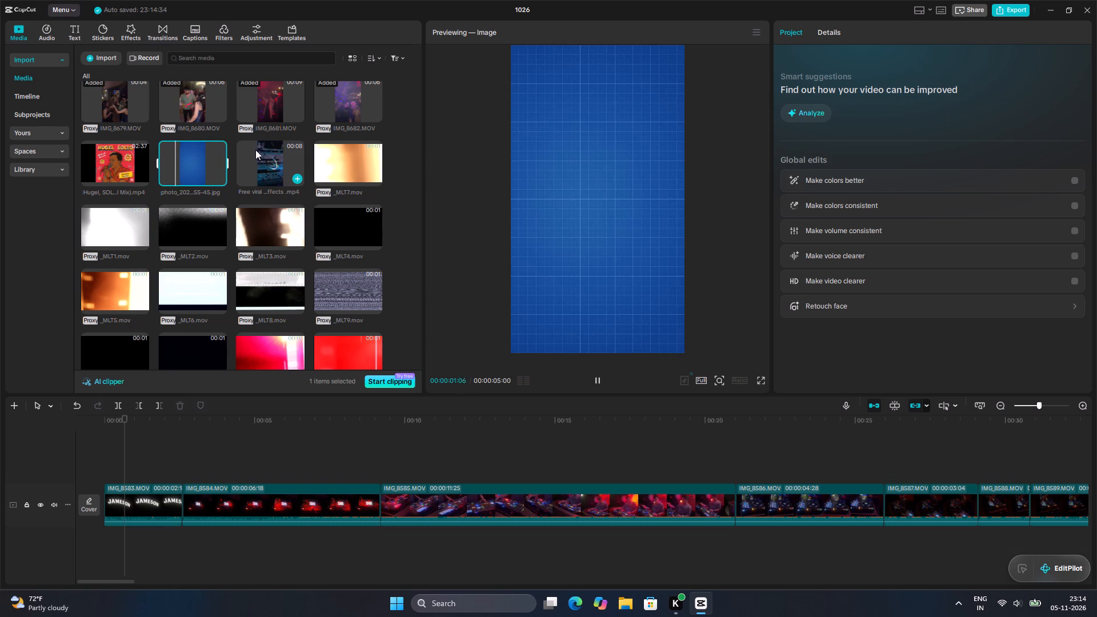
double_click(264, 154)
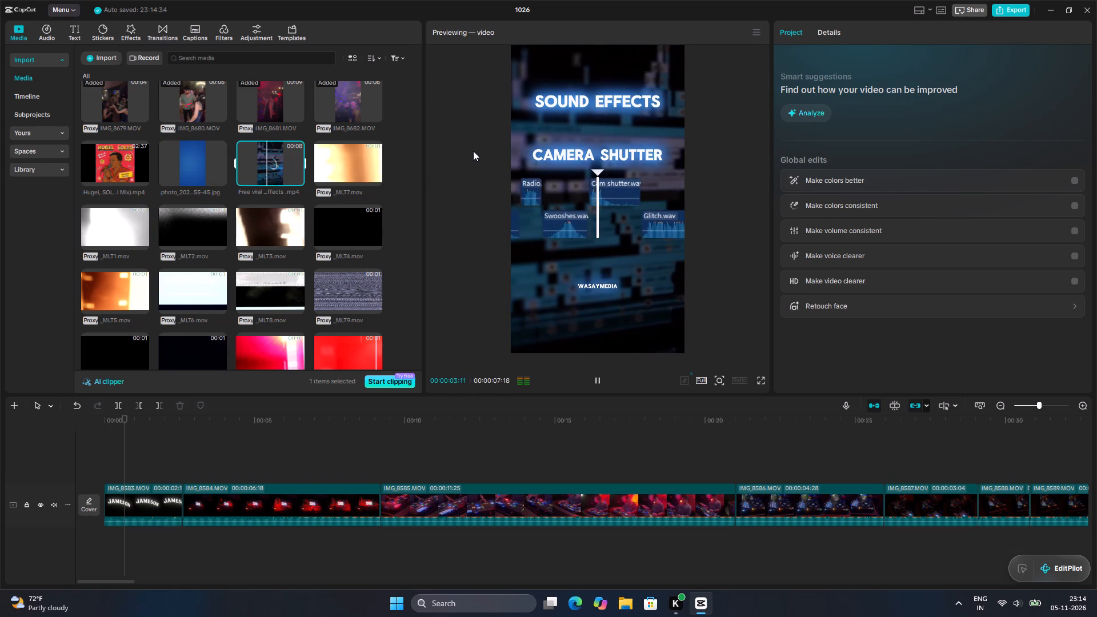
key("space")
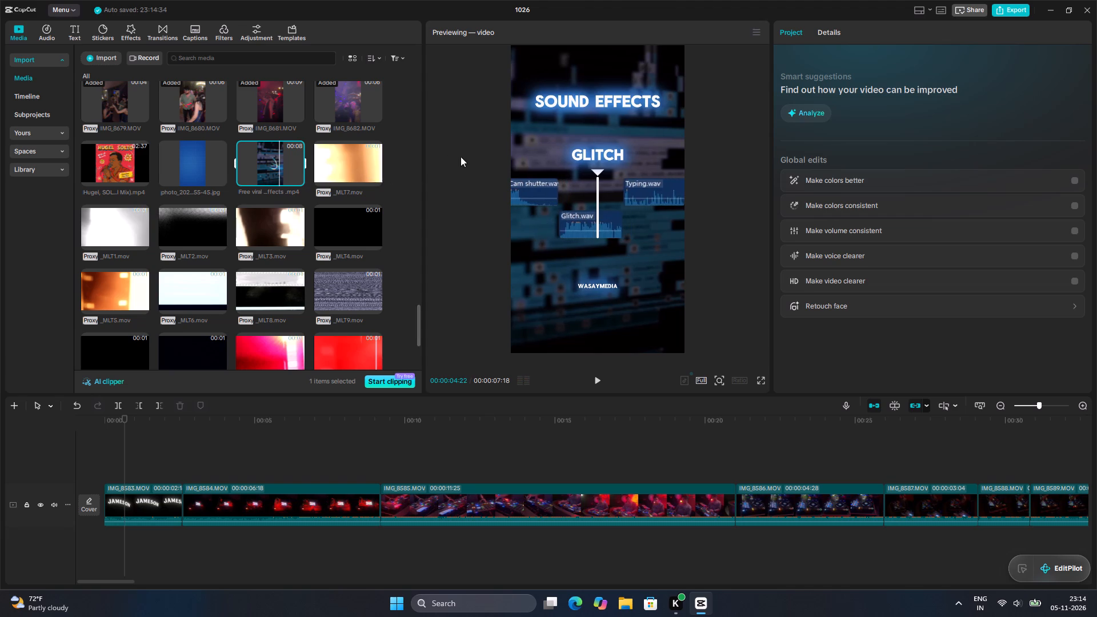
Import the videos IMG_9882 and IMG_9883 from the Editing assets folder on New Volume (E:) into the project media.
scroll(223, 167, "up", 3)
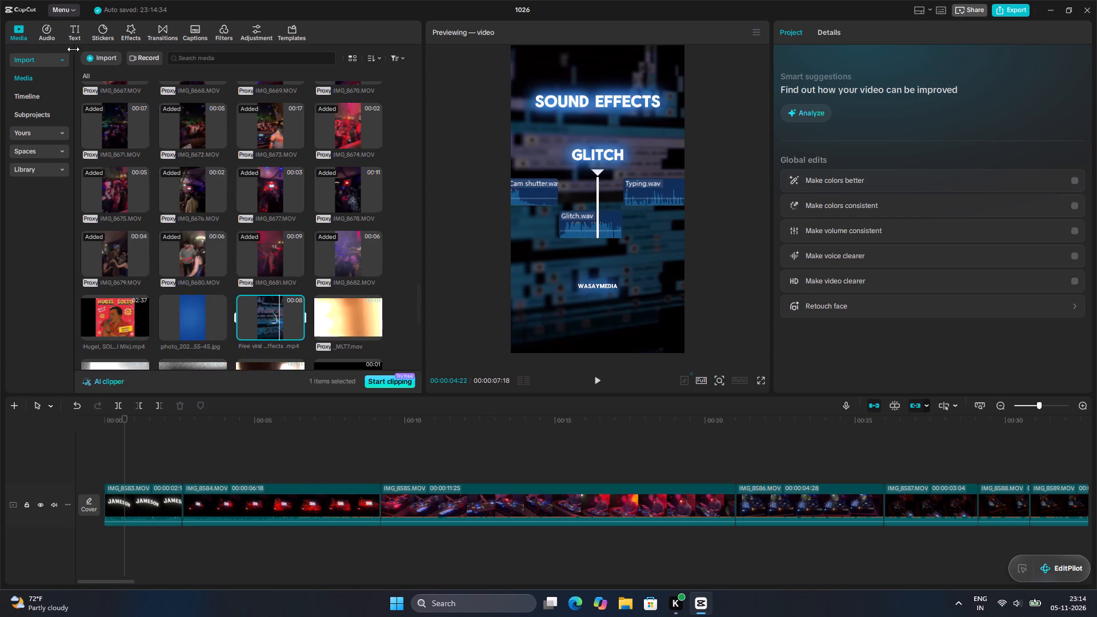
left_click(99, 54)
left_click(154, 73)
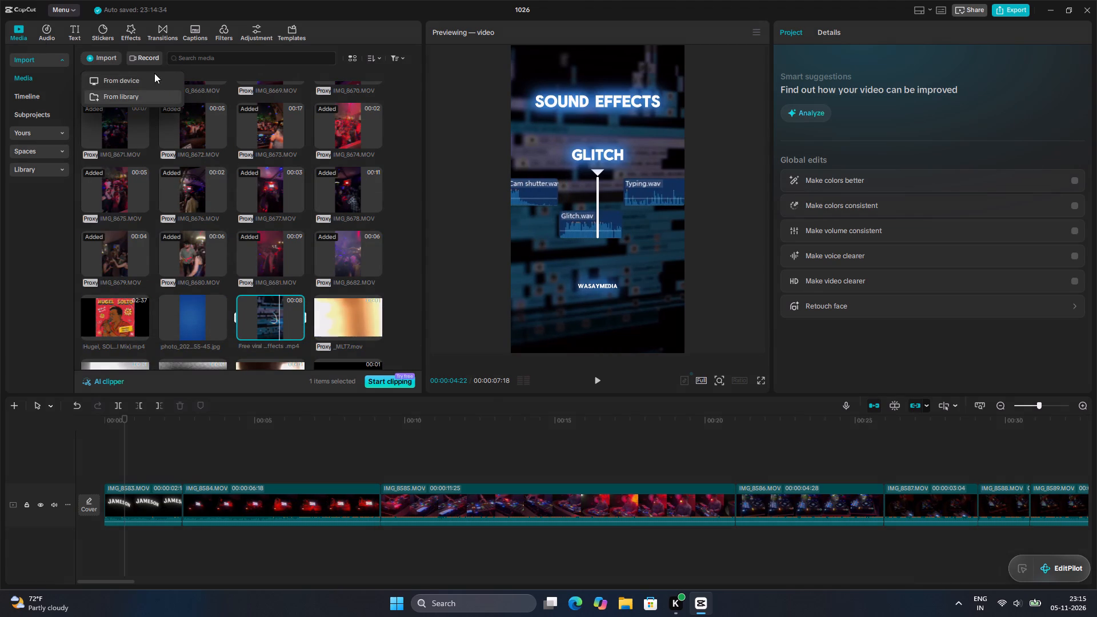
scroll(61, 203, "down", 6)
scroll(67, 194, "up", 2)
scroll(66, 195, "down", 8)
left_click(69, 205)
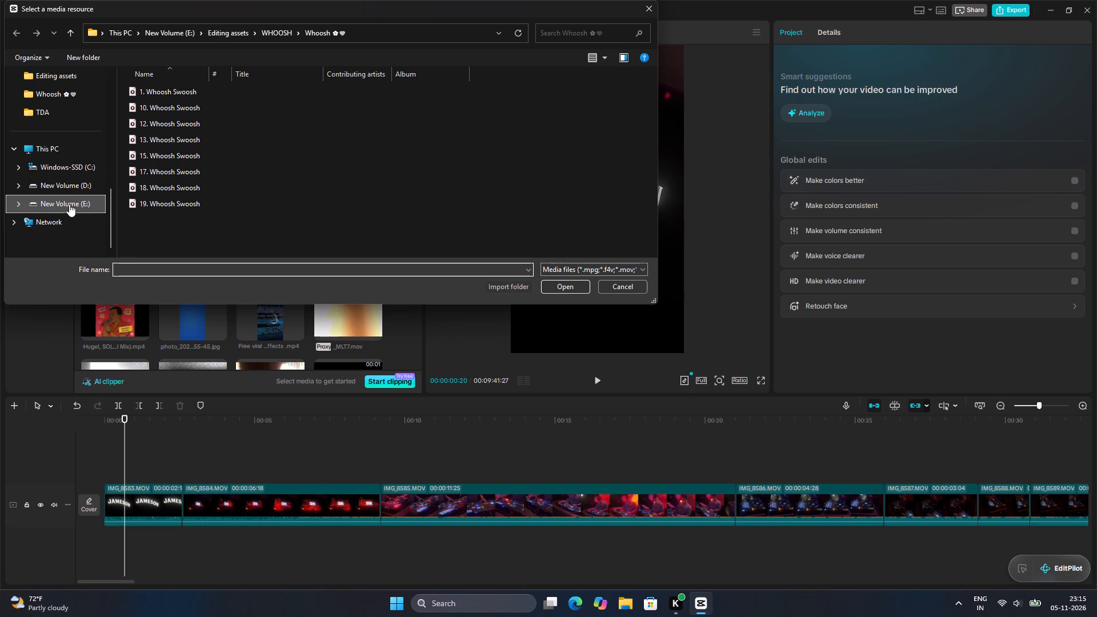
double_click(233, 127)
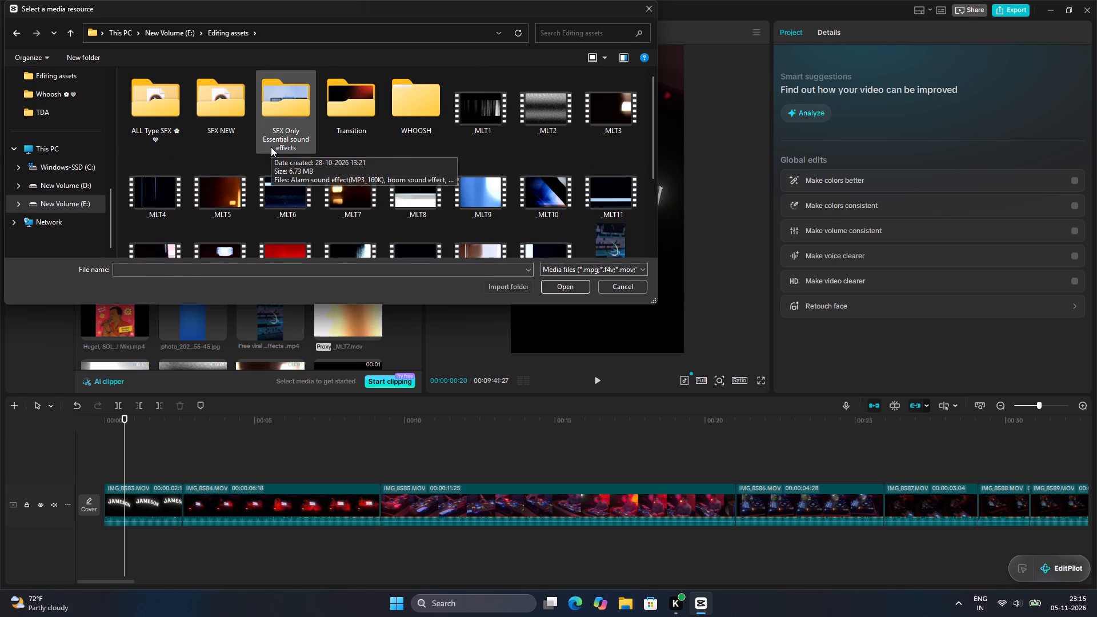
scroll(271, 147, "down", 4)
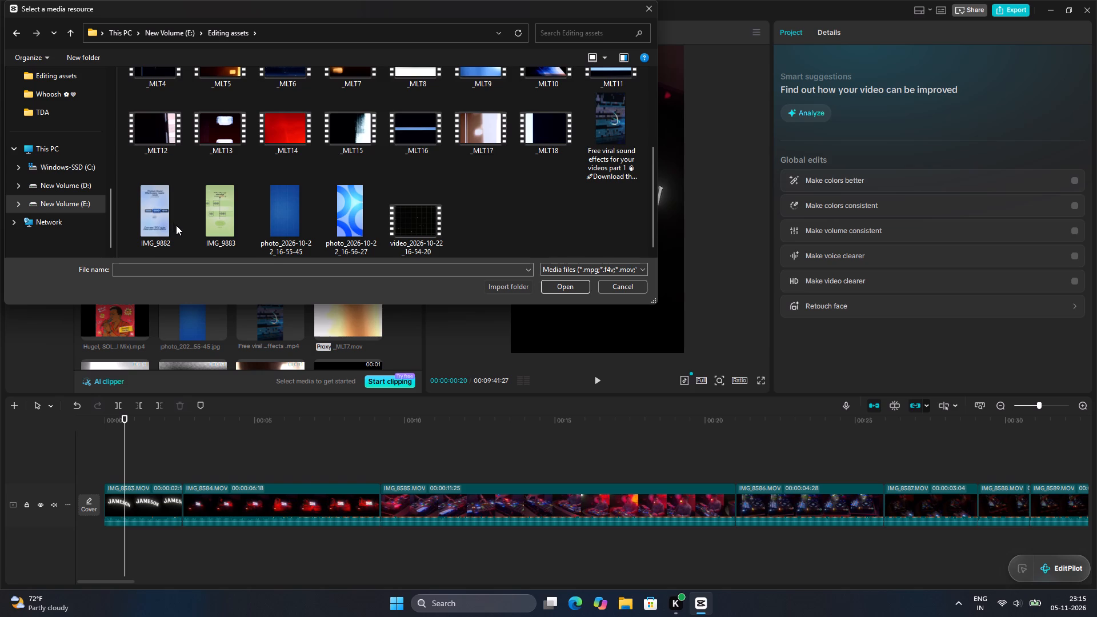
left_click(161, 217, "ctrl")
left_click(206, 226, "ctrl")
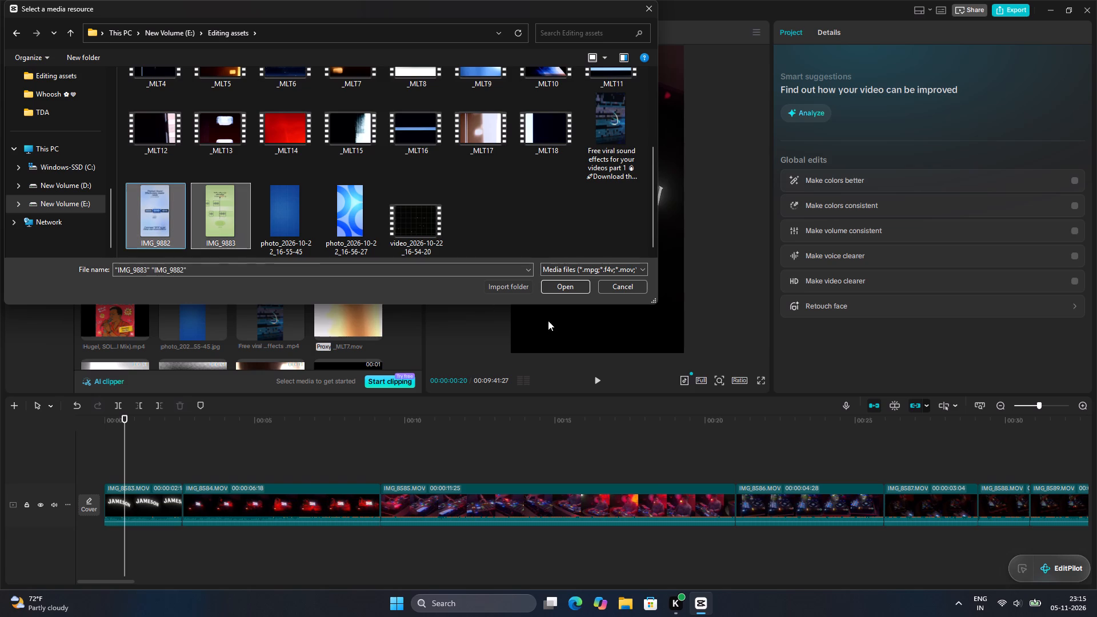
left_click(572, 286)
Preview the imported sound-effect videos IMG_9882.MOV and IMG_9883.MOV.
scroll(325, 255, "down", 7)
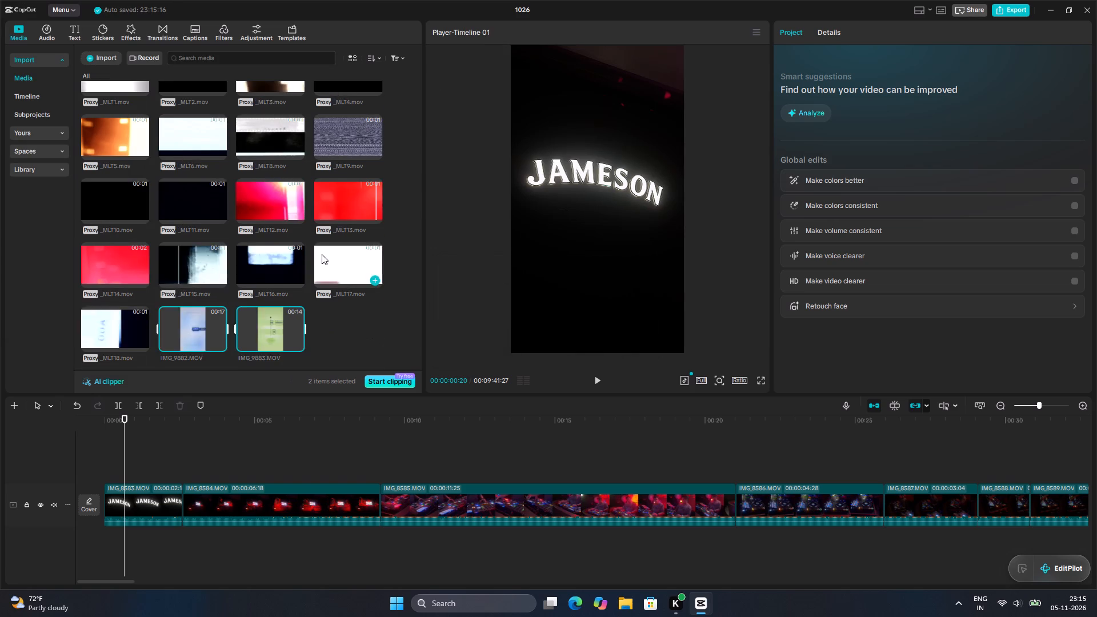
scroll(322, 254, "up", 1)
scroll(321, 255, "down", 5)
double_click(190, 336)
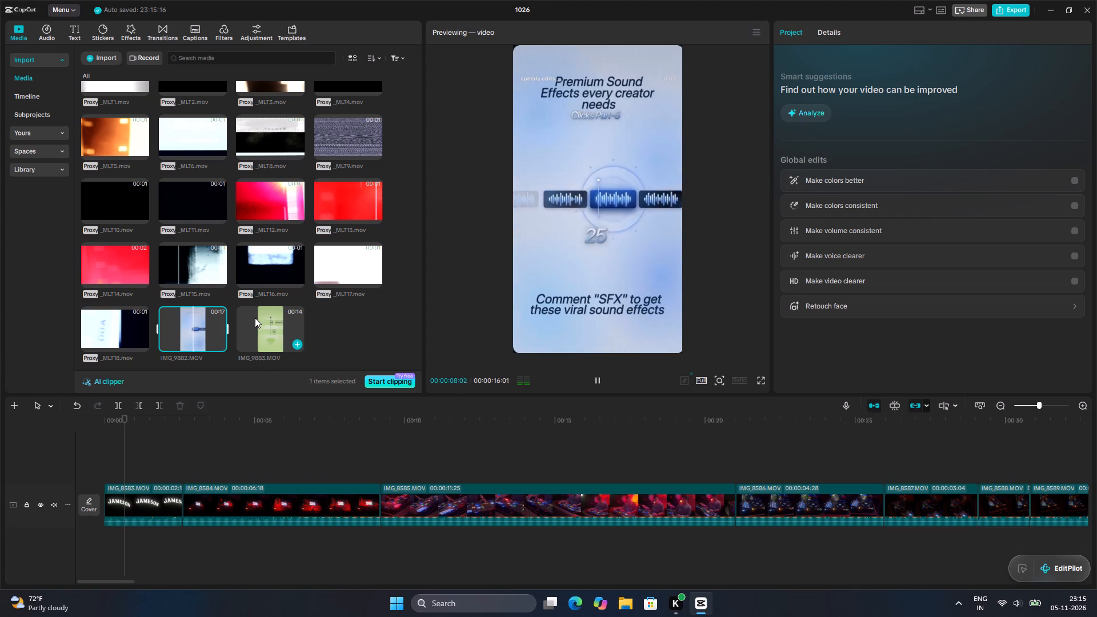
double_click(255, 318)
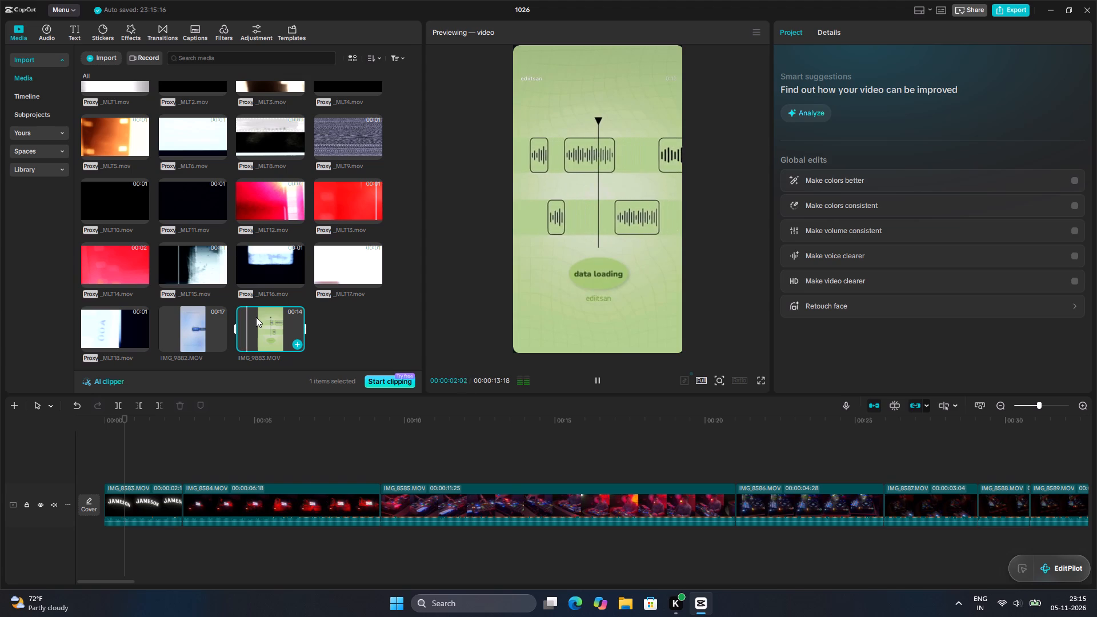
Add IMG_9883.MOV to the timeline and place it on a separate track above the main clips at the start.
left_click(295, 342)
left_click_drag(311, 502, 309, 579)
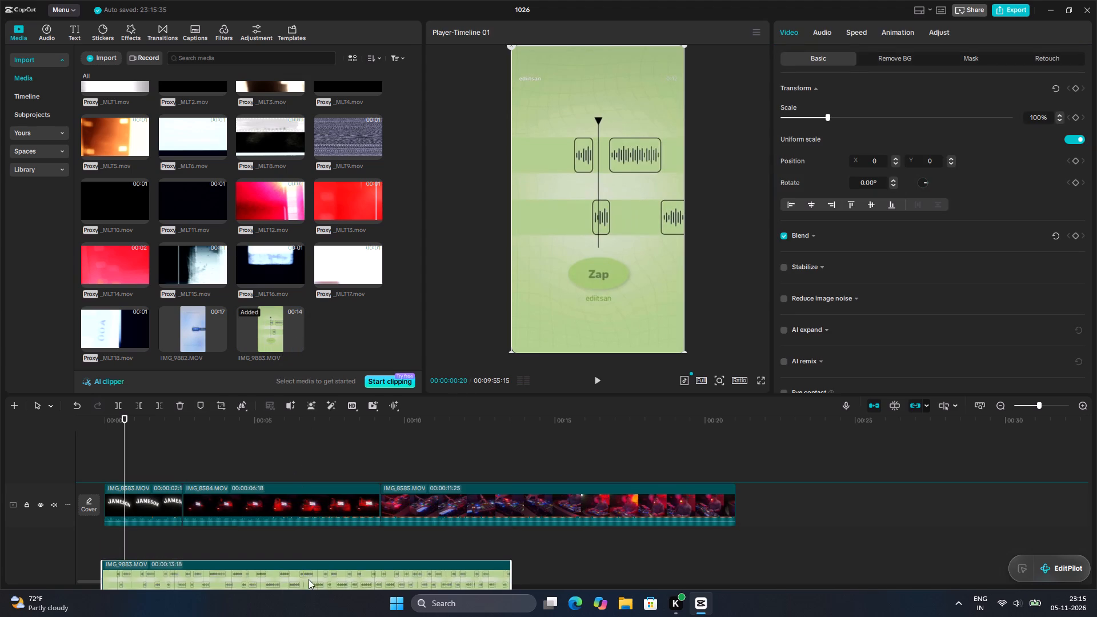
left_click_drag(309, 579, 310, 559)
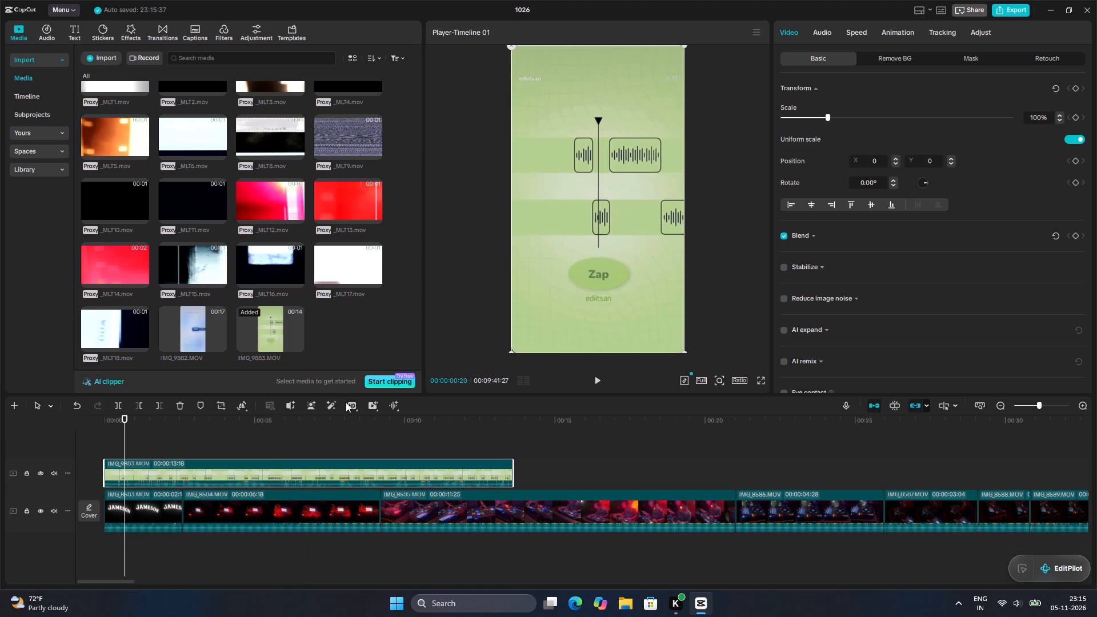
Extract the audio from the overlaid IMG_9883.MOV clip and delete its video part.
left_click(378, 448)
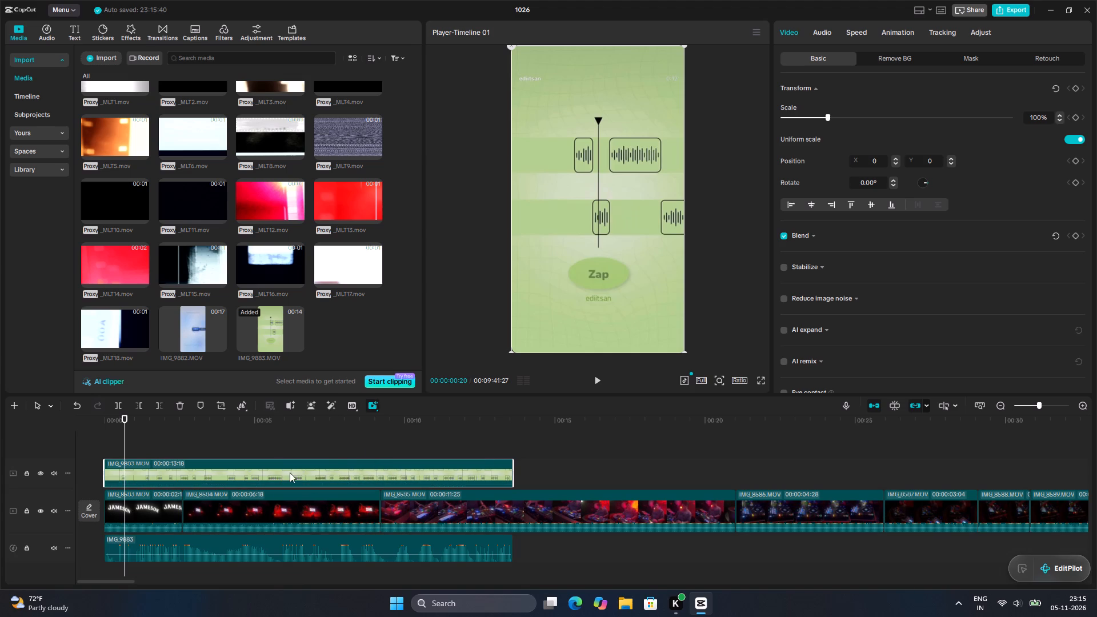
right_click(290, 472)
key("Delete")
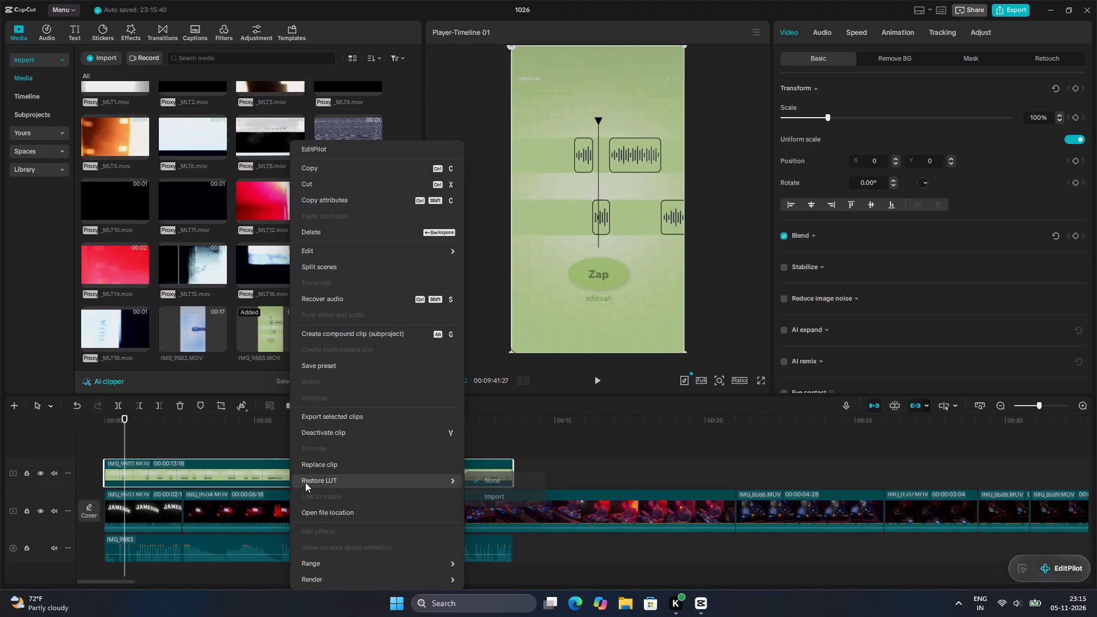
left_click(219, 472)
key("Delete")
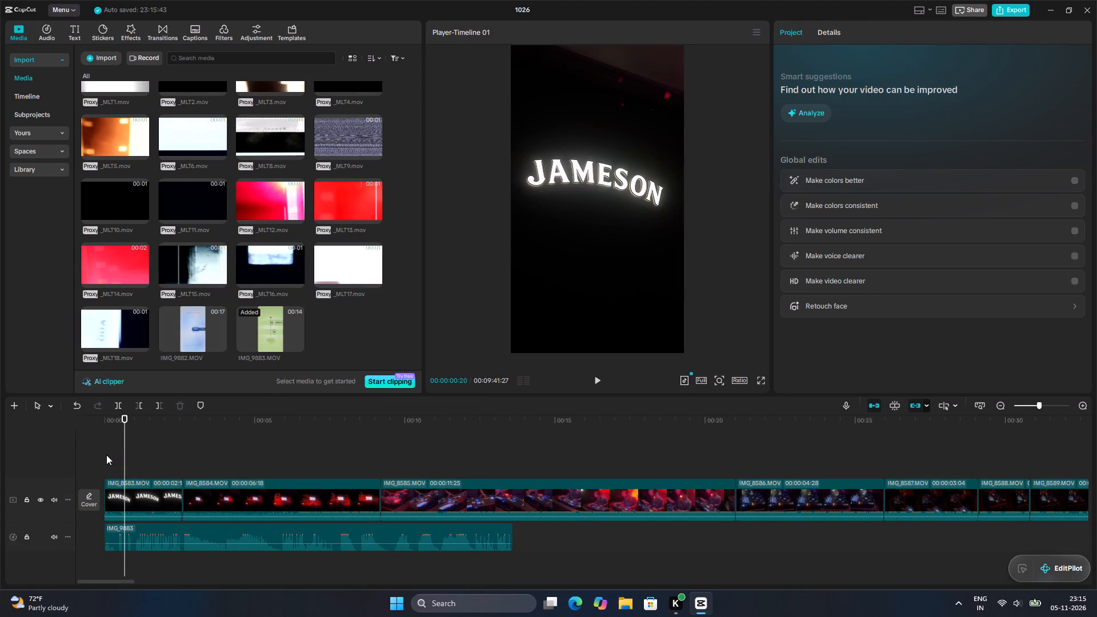
Mute the main video track and play the opening from the start with the IMG_9883 audio.
key("space")
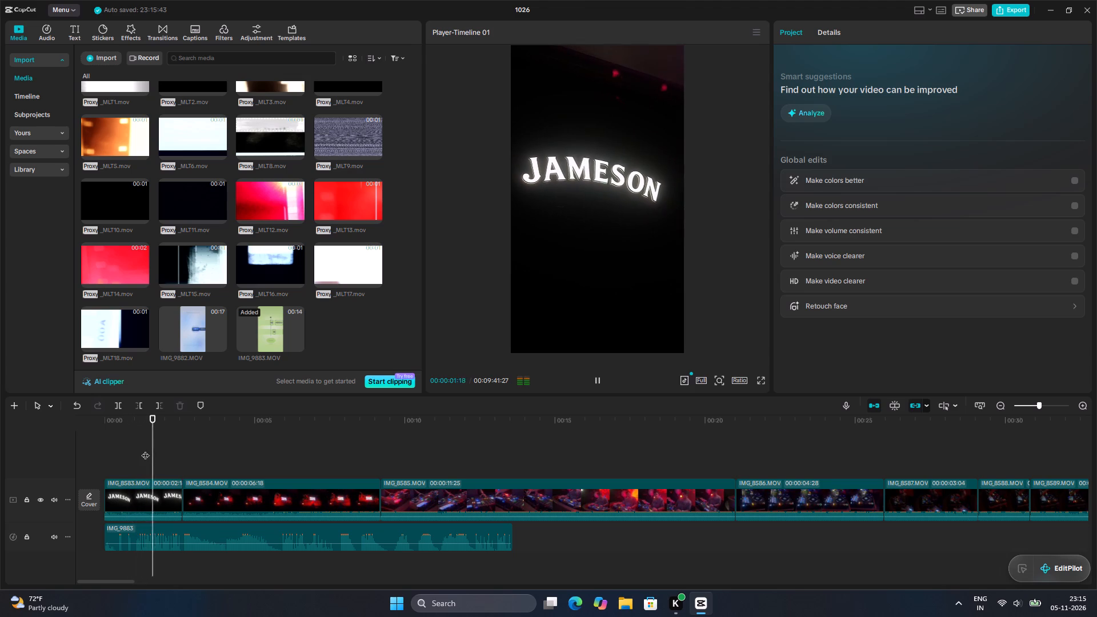
key("space")
left_click_drag(170, 462, 37, 486)
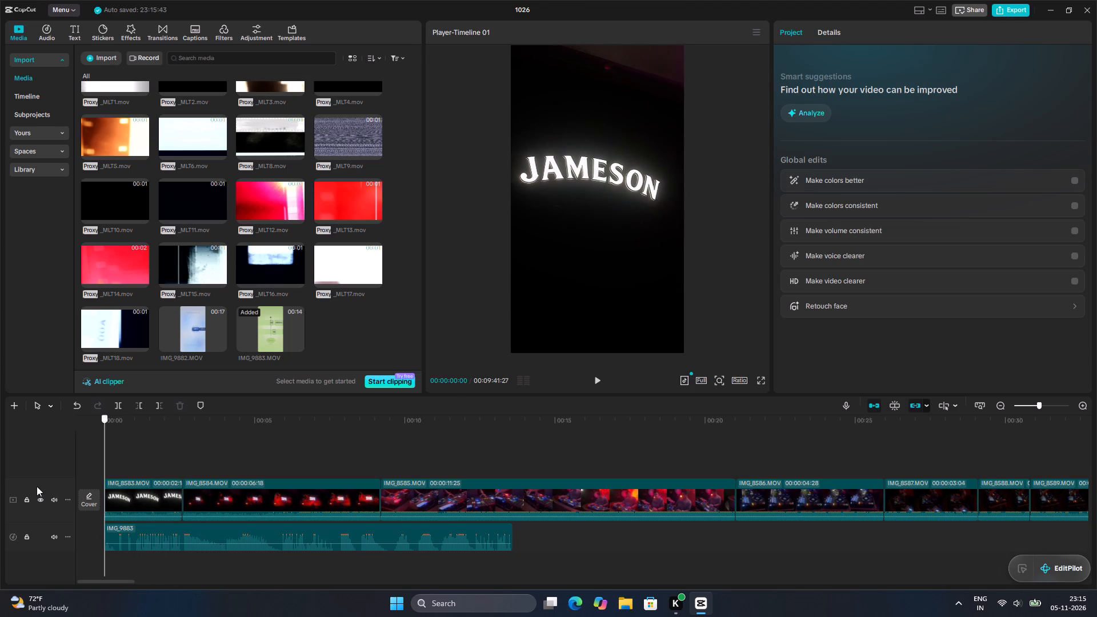
left_click_drag(37, 486, 22, 487)
left_click(51, 499)
key("space")
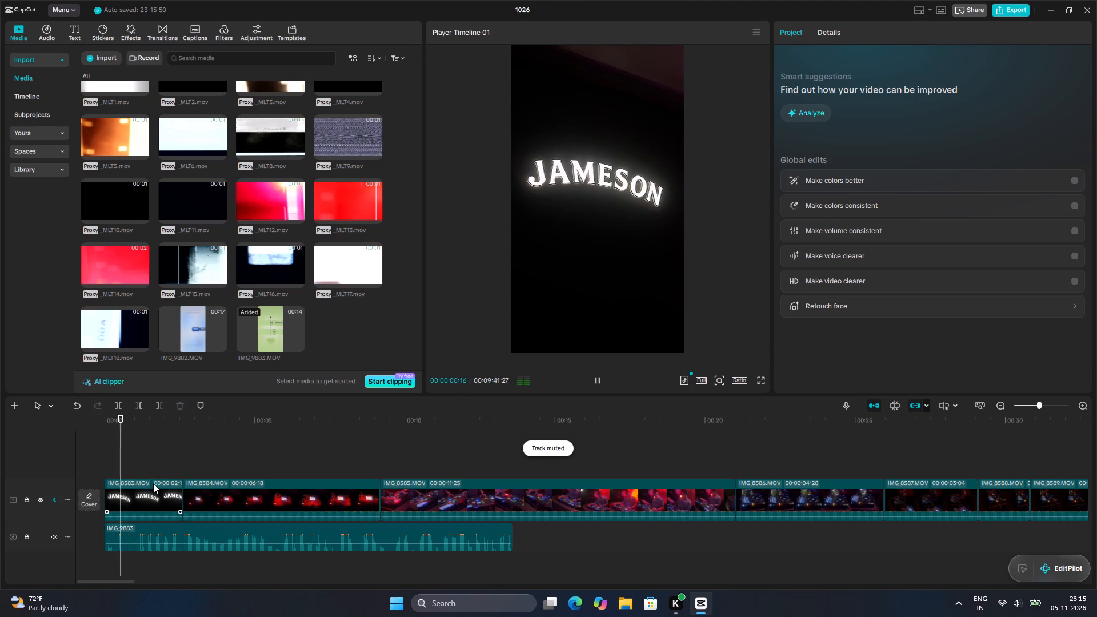
key("space")
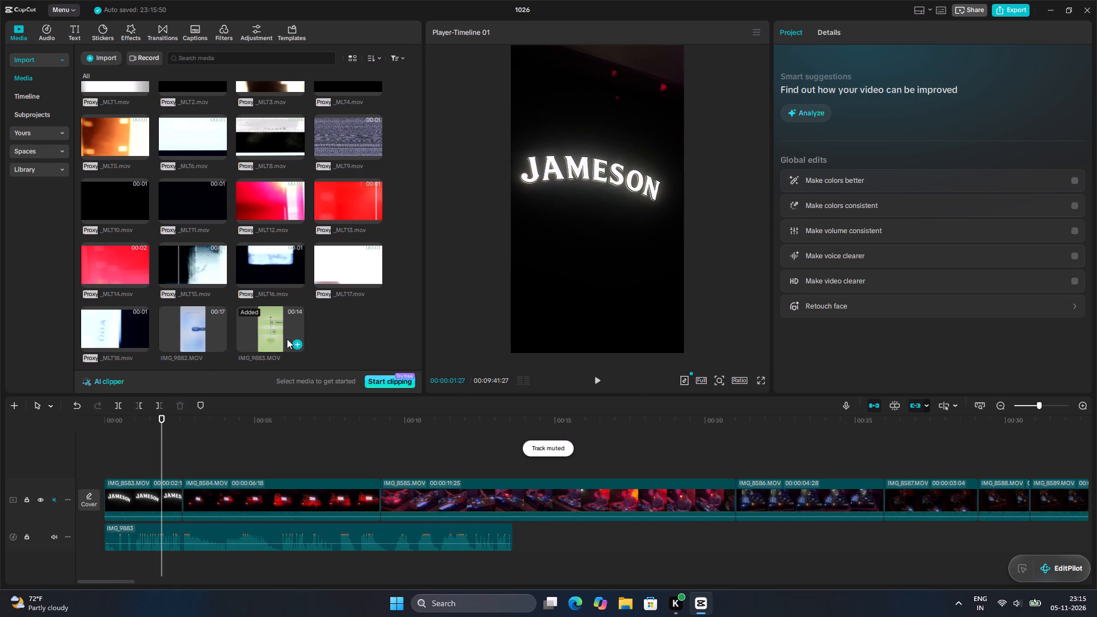
Replace the extracted IMG_9883 audio with the IMG_9883.MOV clip, placed on a track above the main clips at the start.
left_click(294, 344)
left_click(235, 535)
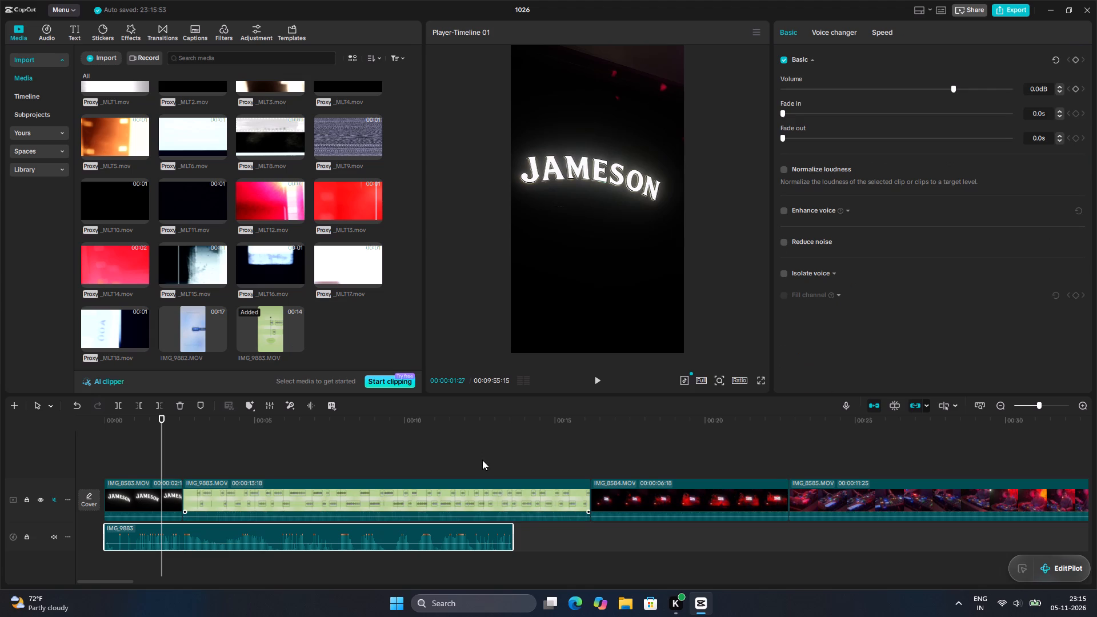
key("Delete")
left_click_drag(366, 515, 290, 470)
Play the start of the overlaid IMG_9883.MOV clip and extract its audio onto a separate track.
left_click_drag(161, 434, 0, 462)
key("space")
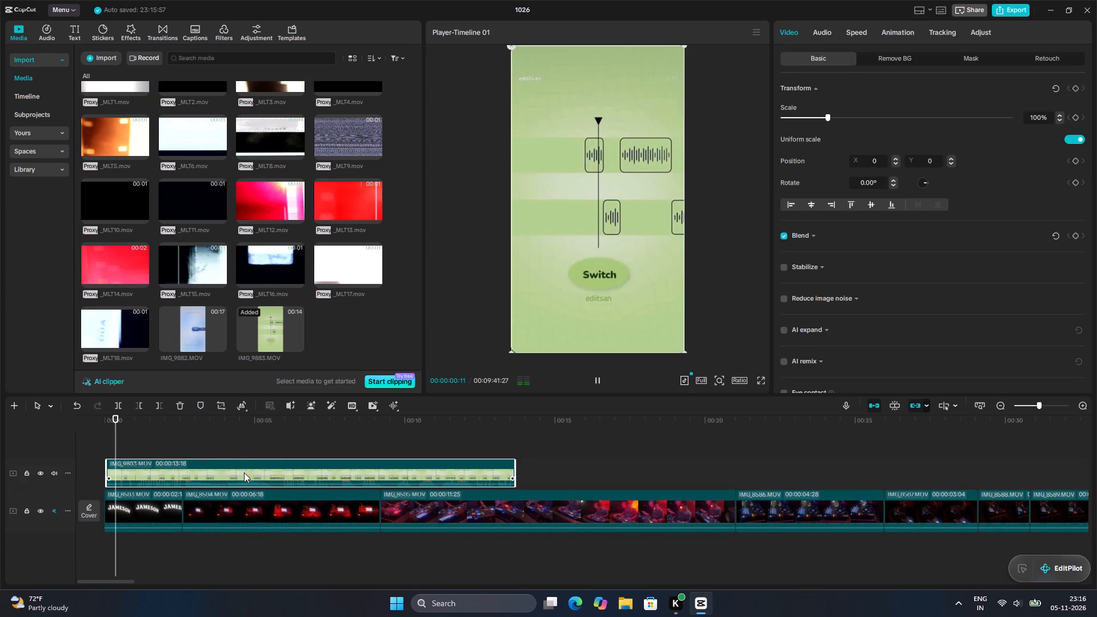
key("space")
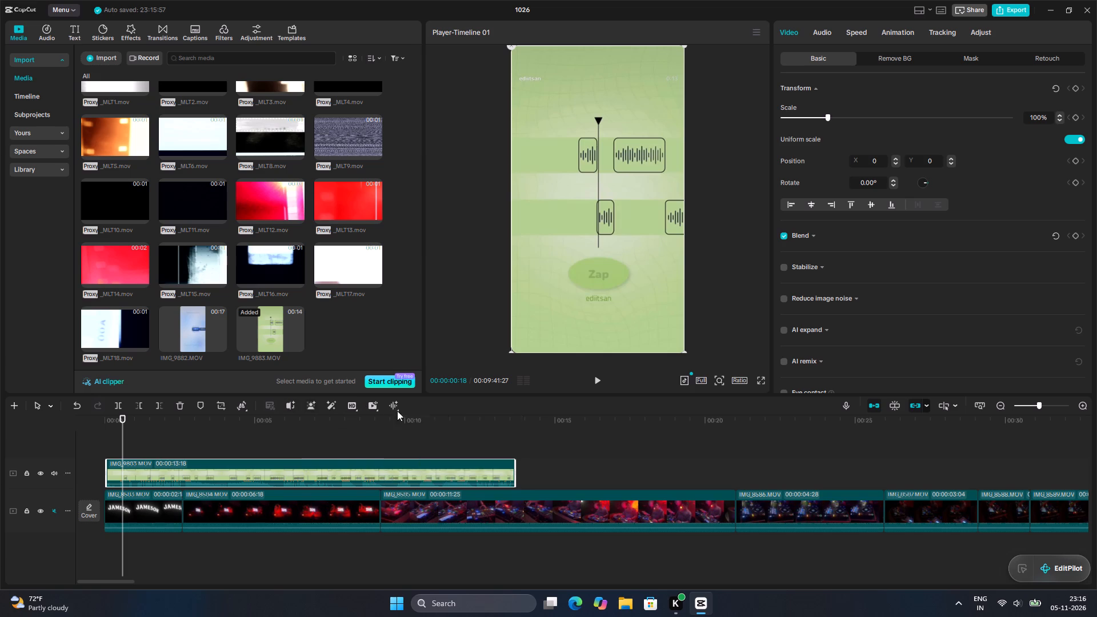
left_click(376, 448)
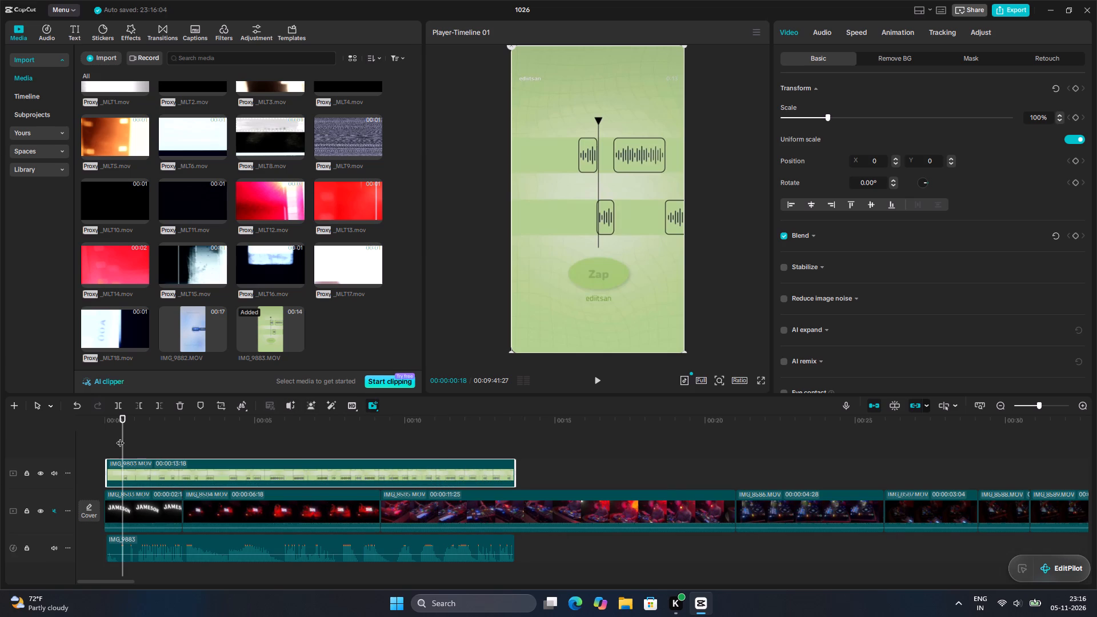
Replay the opening of the timeline to examine where the Switch sound effect begins and ends.
left_click_drag(123, 437, 41, 452)
key("space")
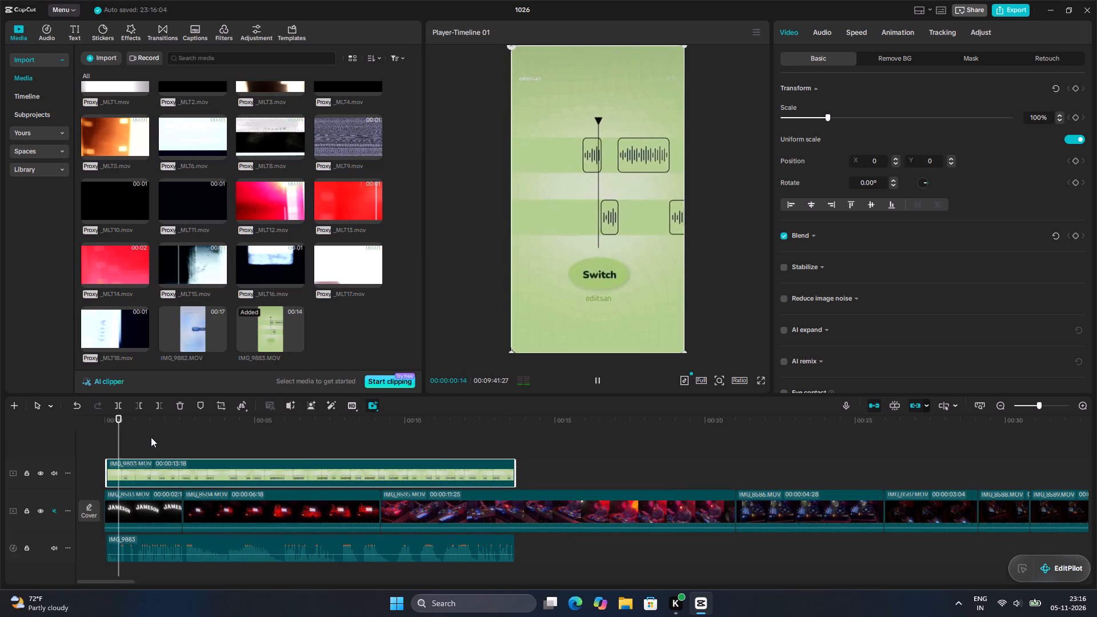
key("space")
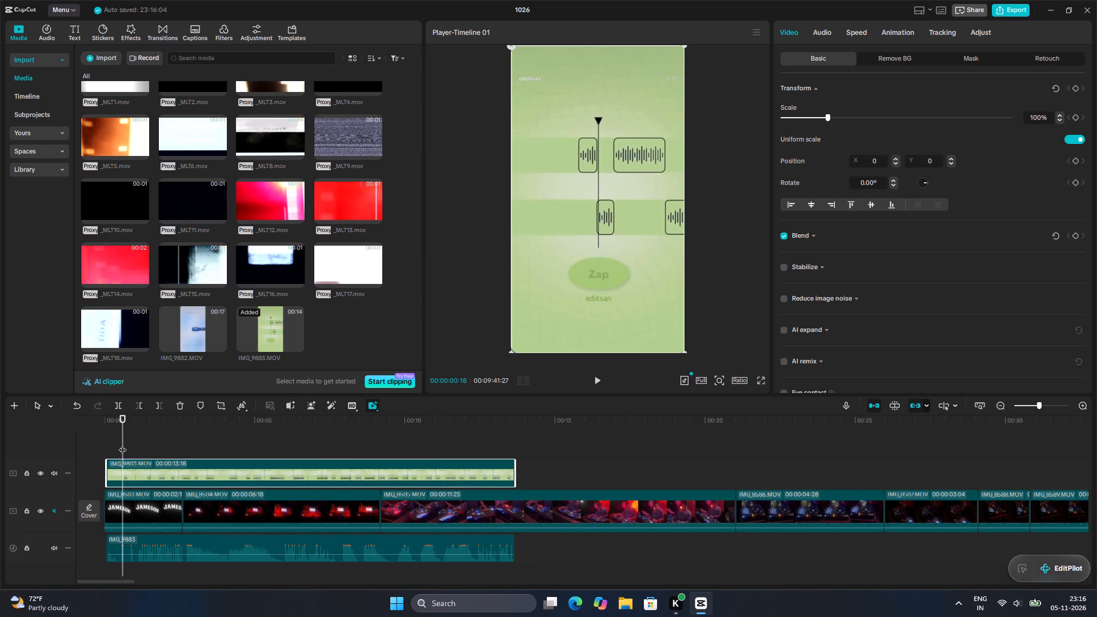
left_click_drag(122, 444, 74, 451)
key("space")
key("space")
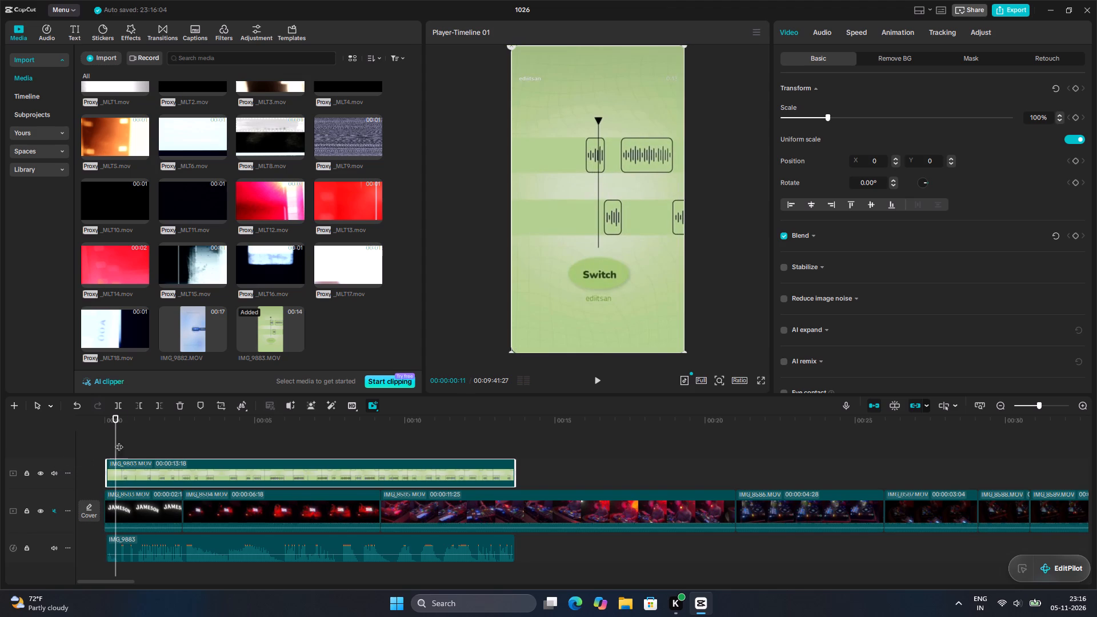
Align the overlaid IMG_9883.MOV clip with the very start of the timeline.
left_click_drag(117, 447, 94, 446)
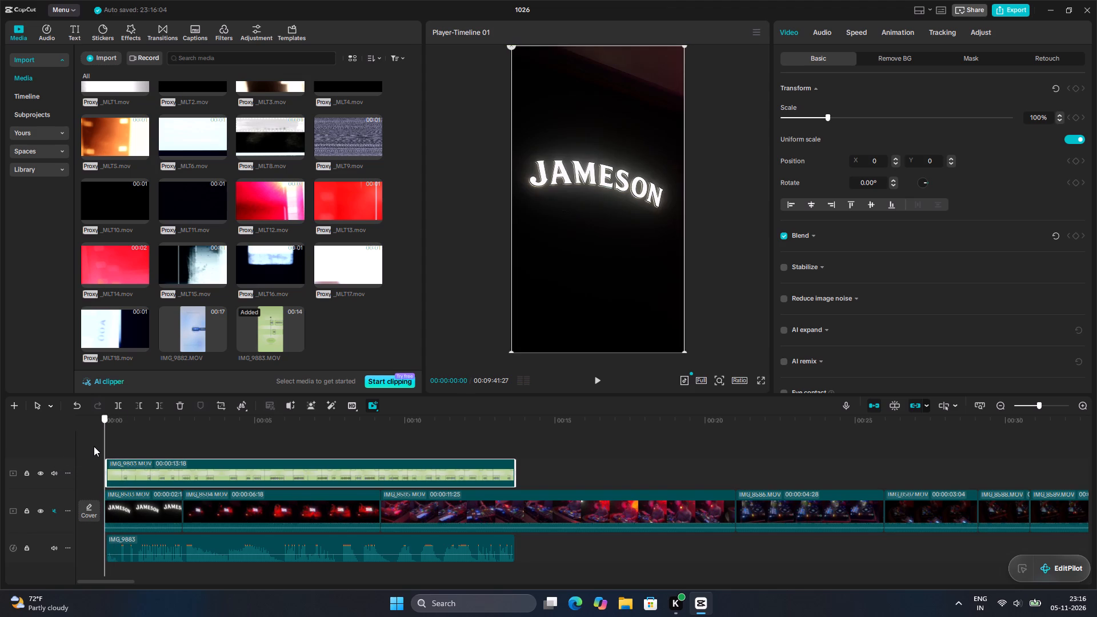
left_click_drag(94, 446, 94, 446)
left_click_drag(147, 467, 128, 468)
Find the end of the Switch sound and split the extracted IMG_9883 audio there at 00:00:00:15.
key("space")
key("space")
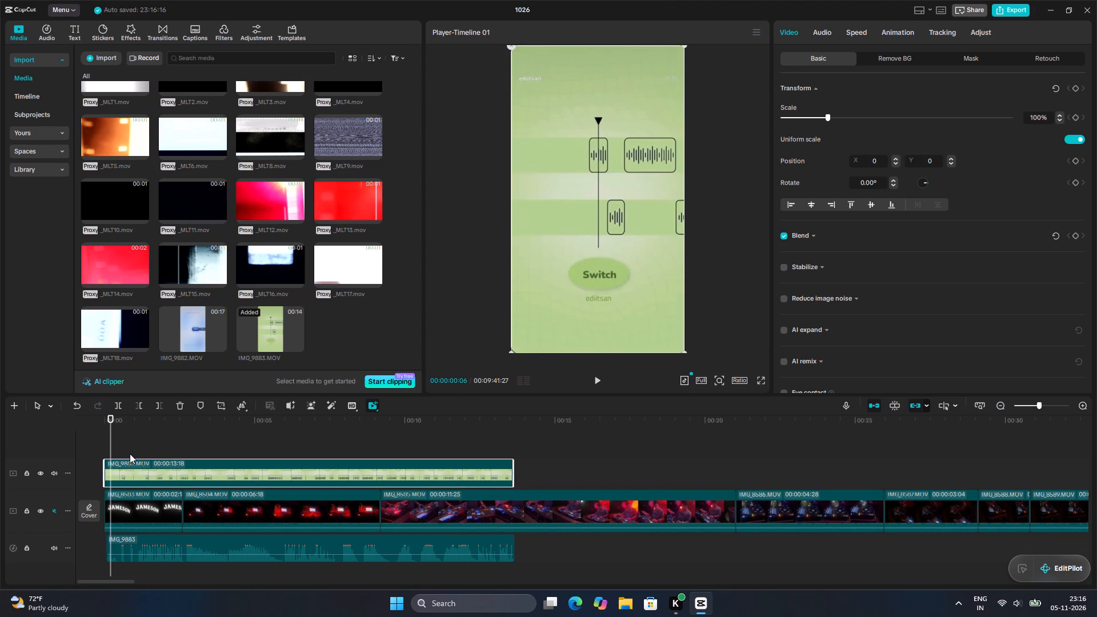
key("space")
key("space")
key("space")
key("space")
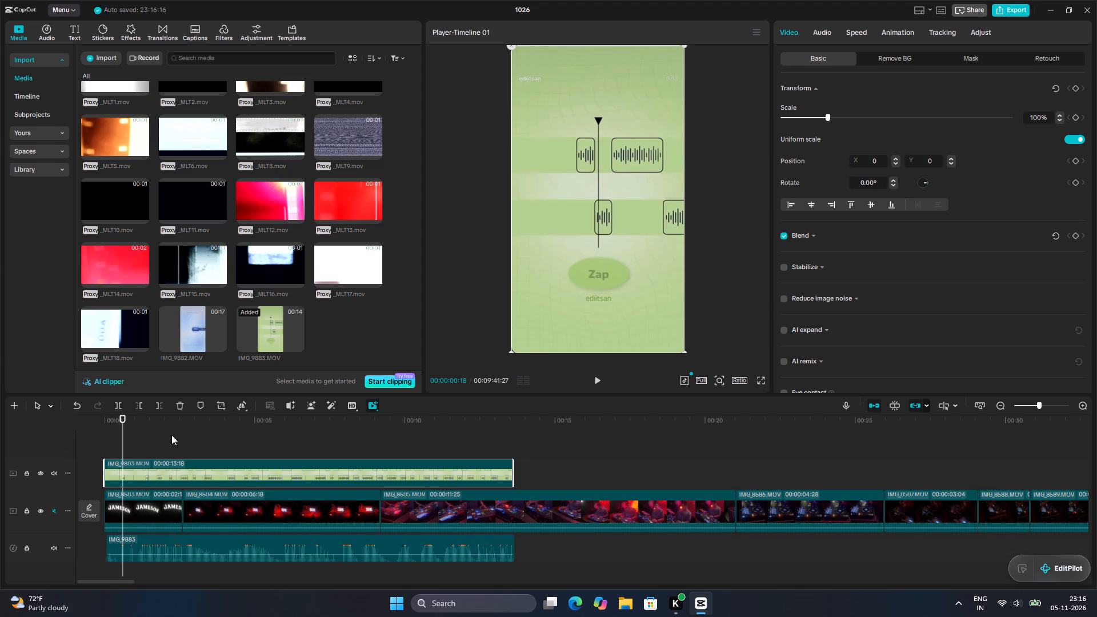
left_click_drag(126, 436, 120, 440)
left_click(142, 551)
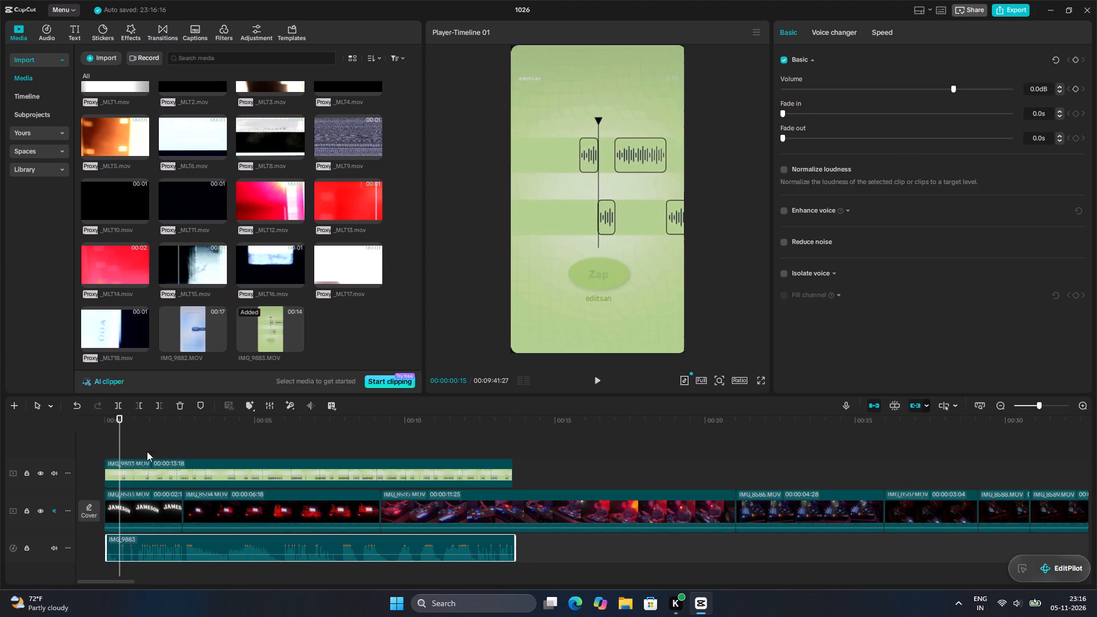
left_click(121, 404)
Split the extracted audio again at 00:00:01:01 and delete the Zap piece between the two cuts.
key("space")
key("space")
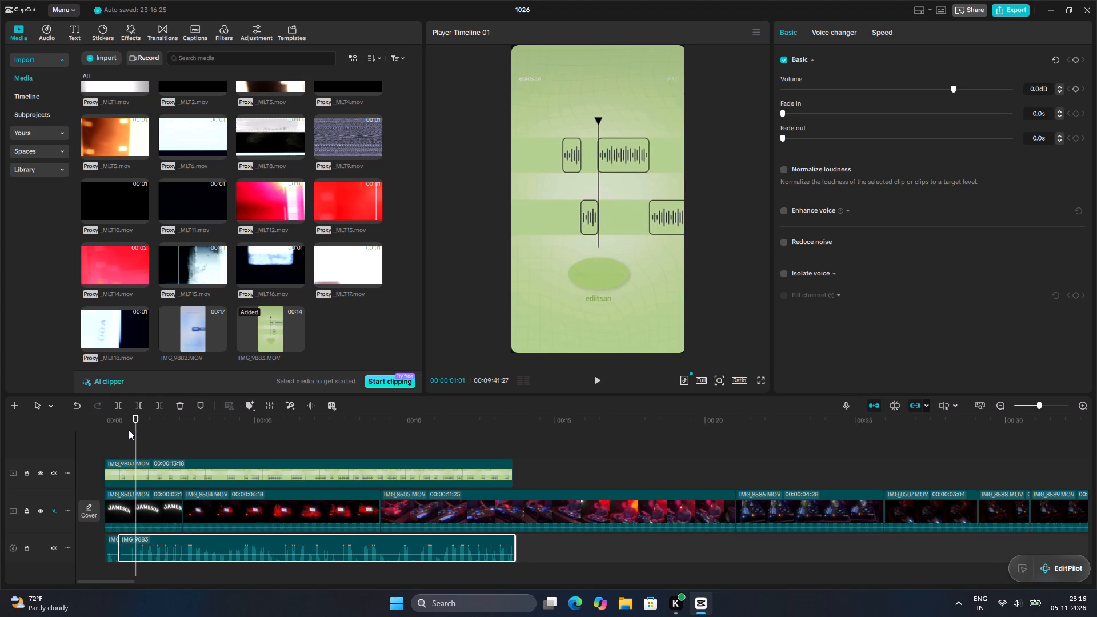
left_click(122, 411)
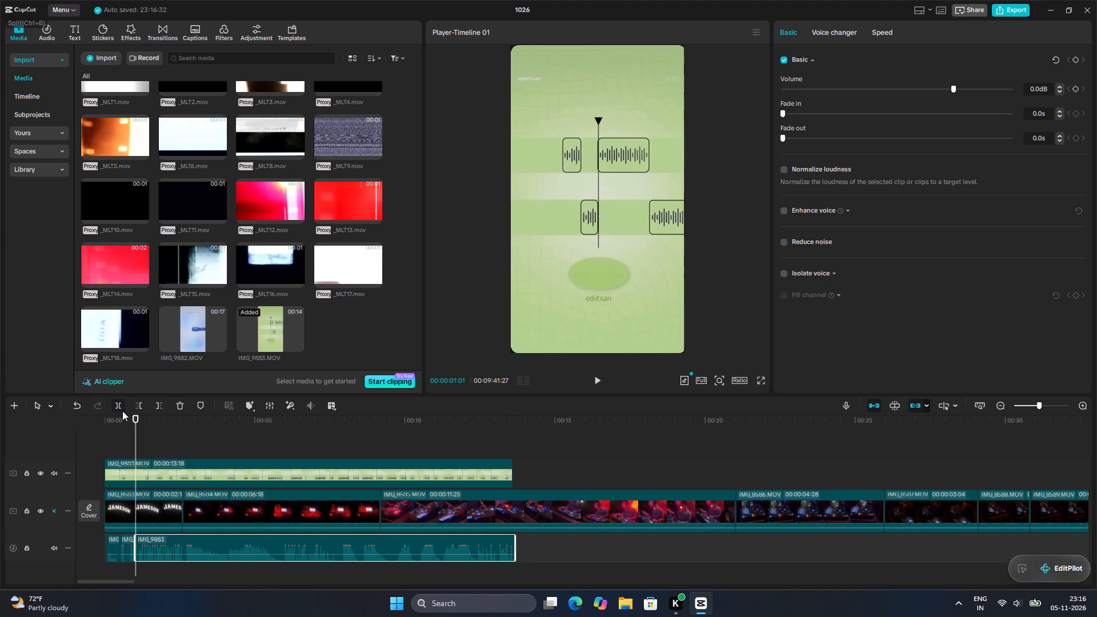
left_click(130, 554)
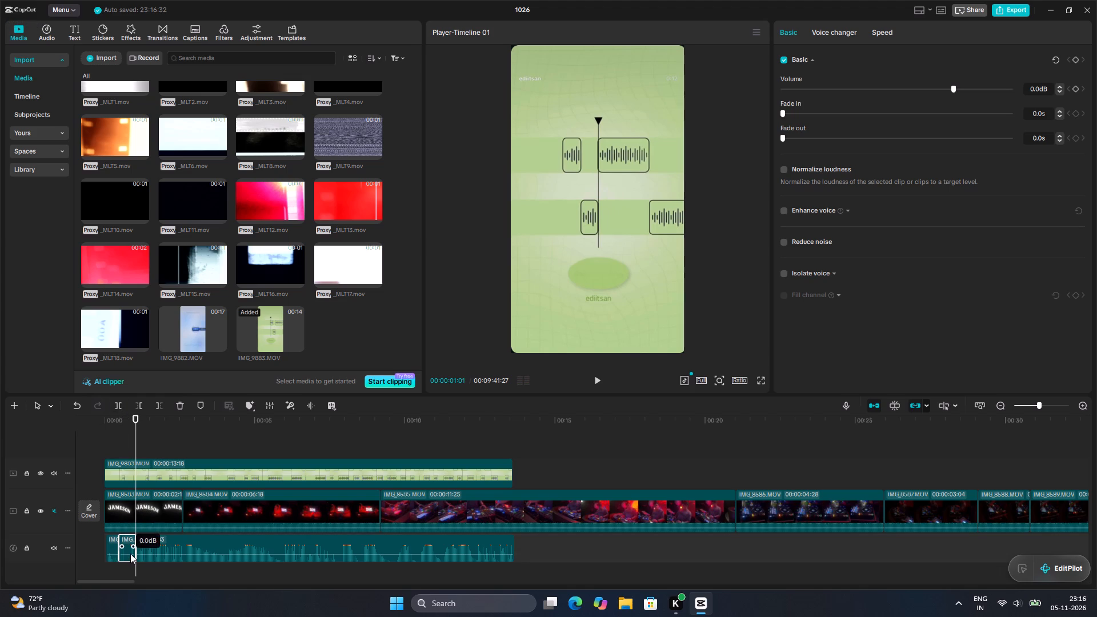
key("Delete")
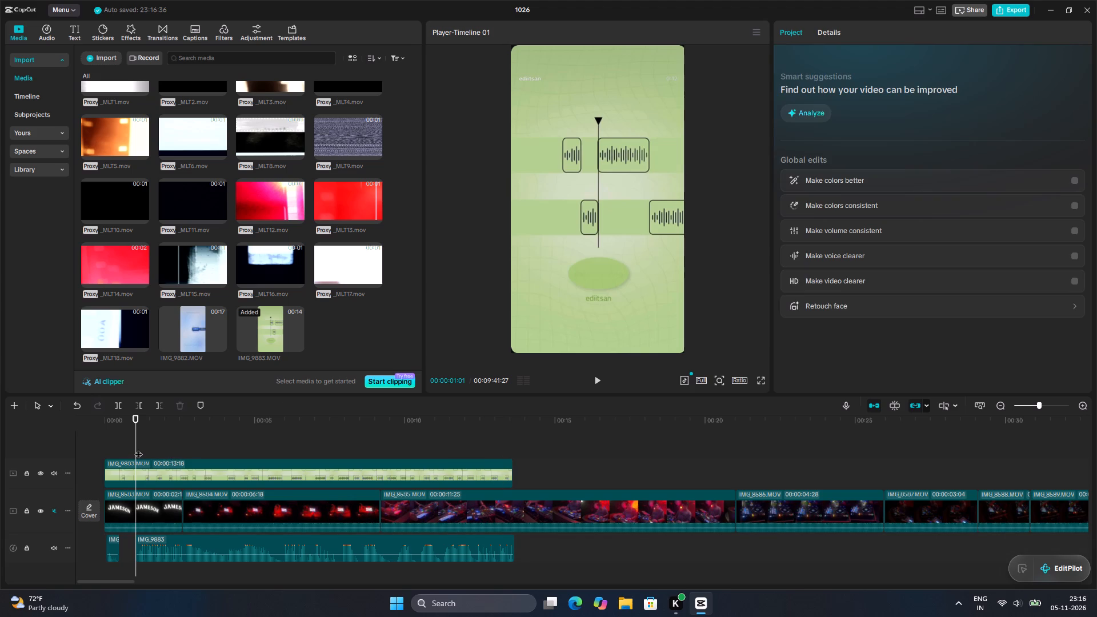
Find the end of the data loading sound and split the extracted IMG_9883 audio there at 00:00:02:20.
key("space")
key("space")
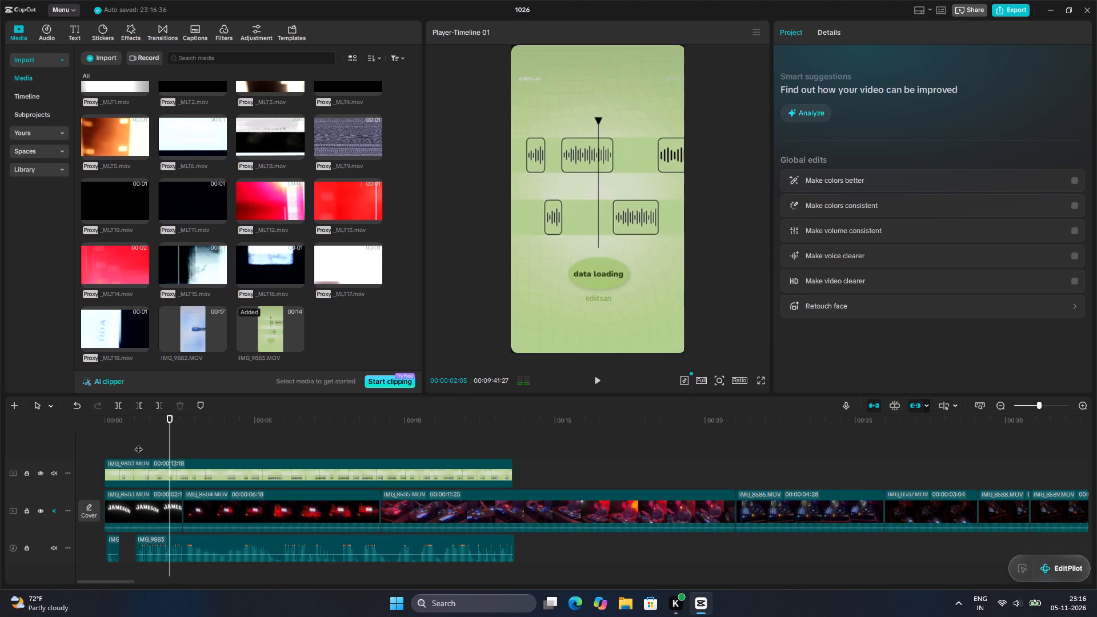
key("space")
key("space")
key("space")
key("space")
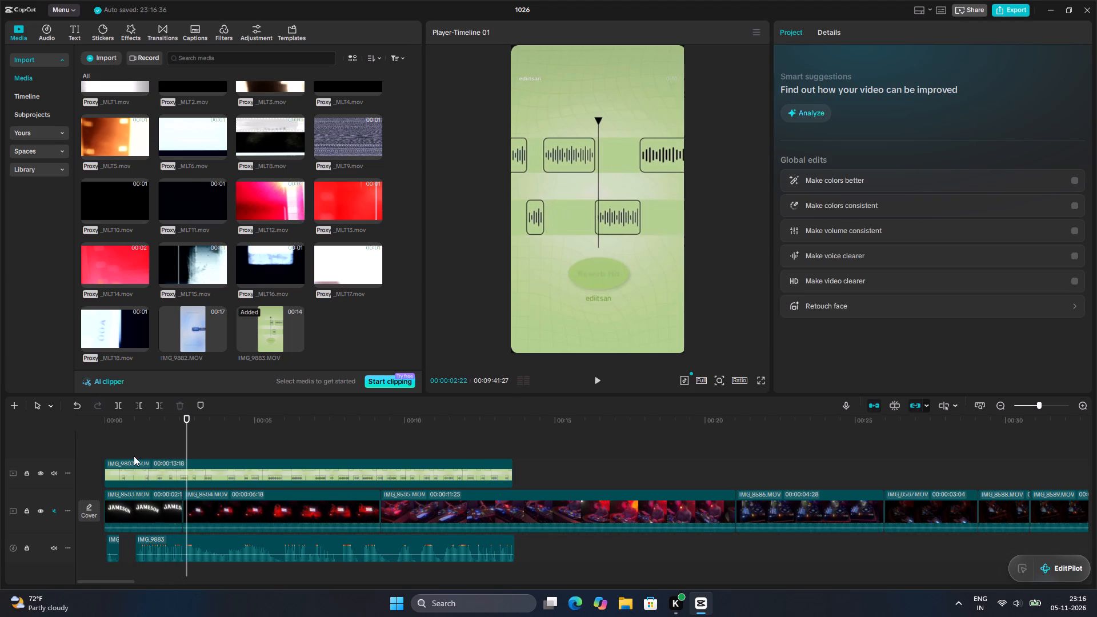
left_click(187, 446)
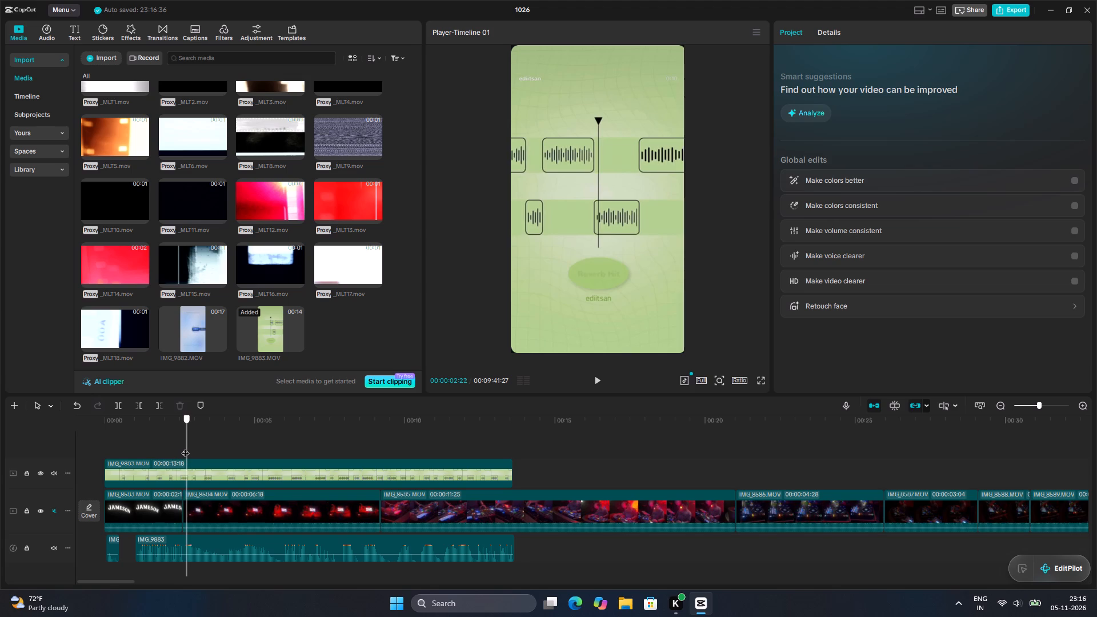
left_click(122, 405)
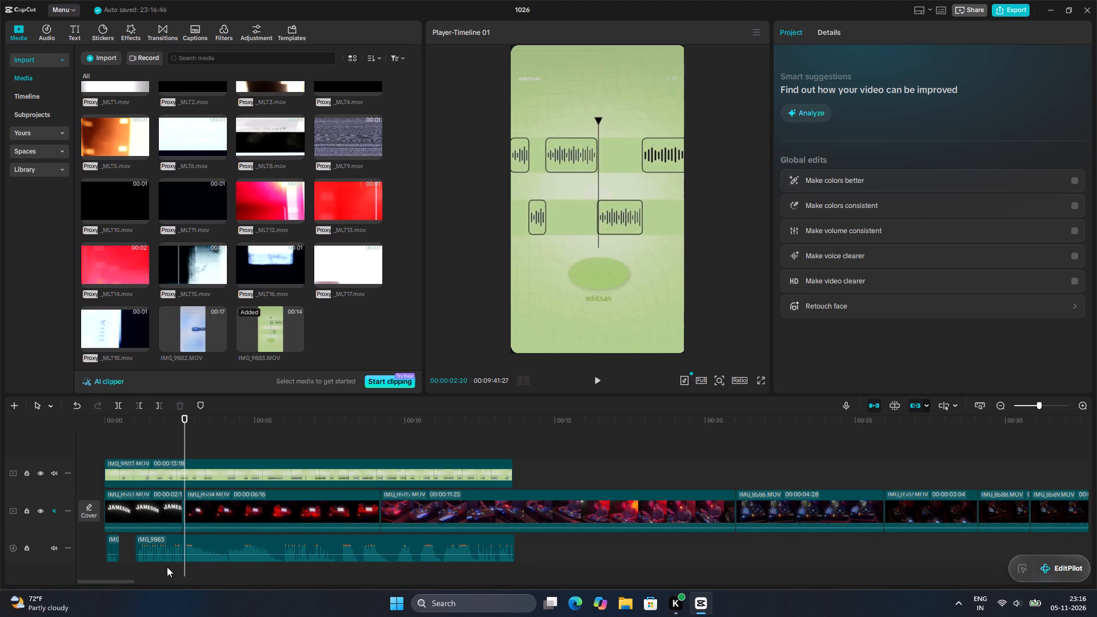
left_click(174, 547)
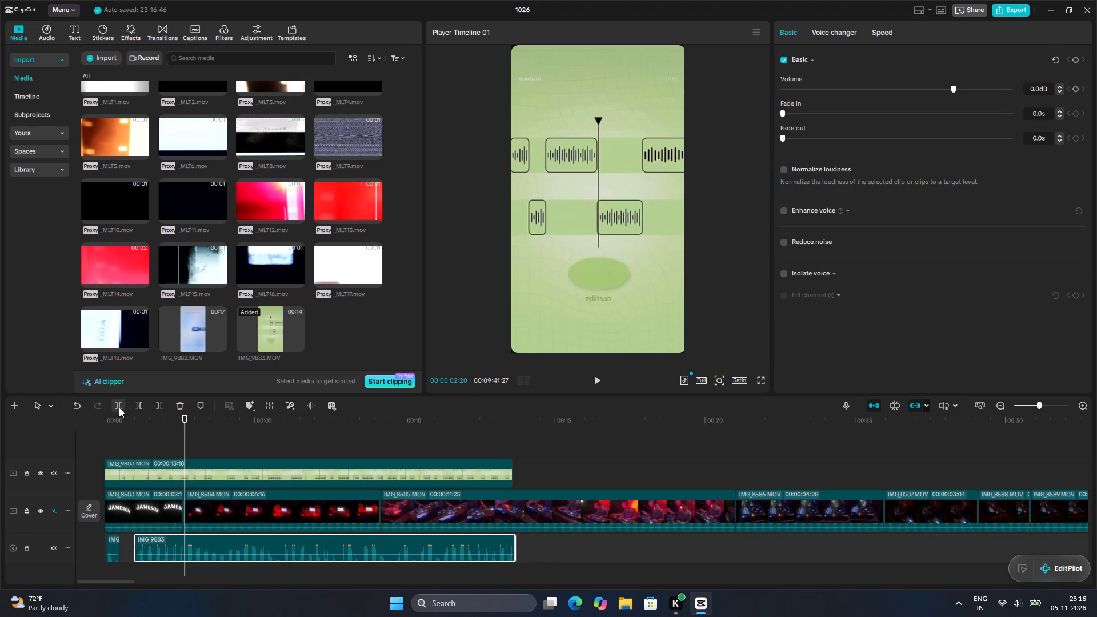
left_click(119, 407)
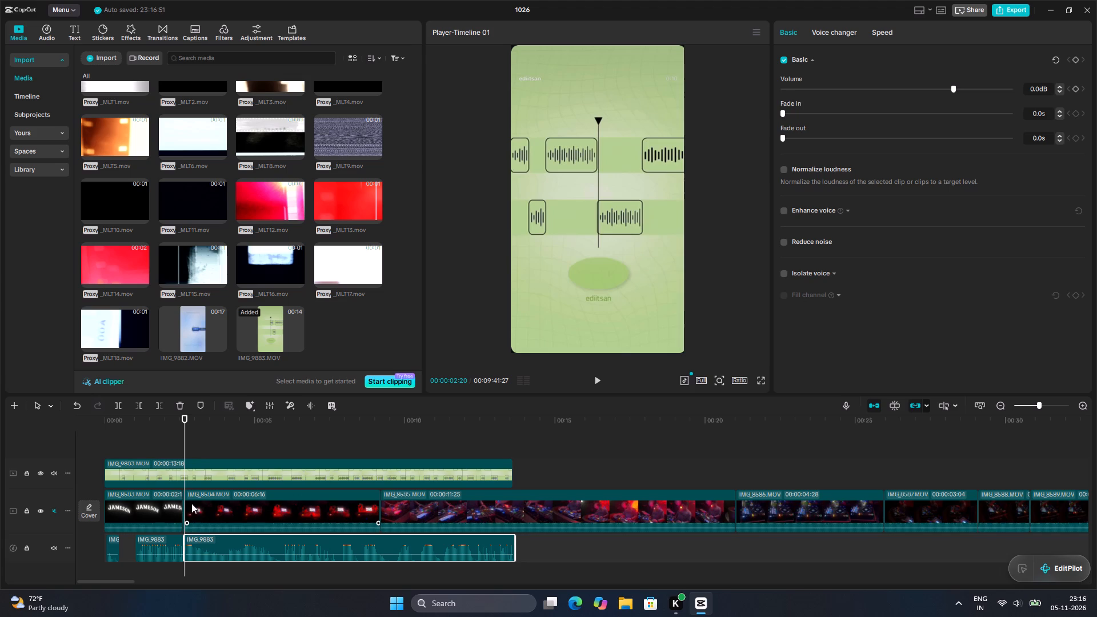
Find the end of the Reverb Hit sound and split the extracted IMG_9883 audio there at 00:00:04:01.
key("space")
key("space")
key("space")
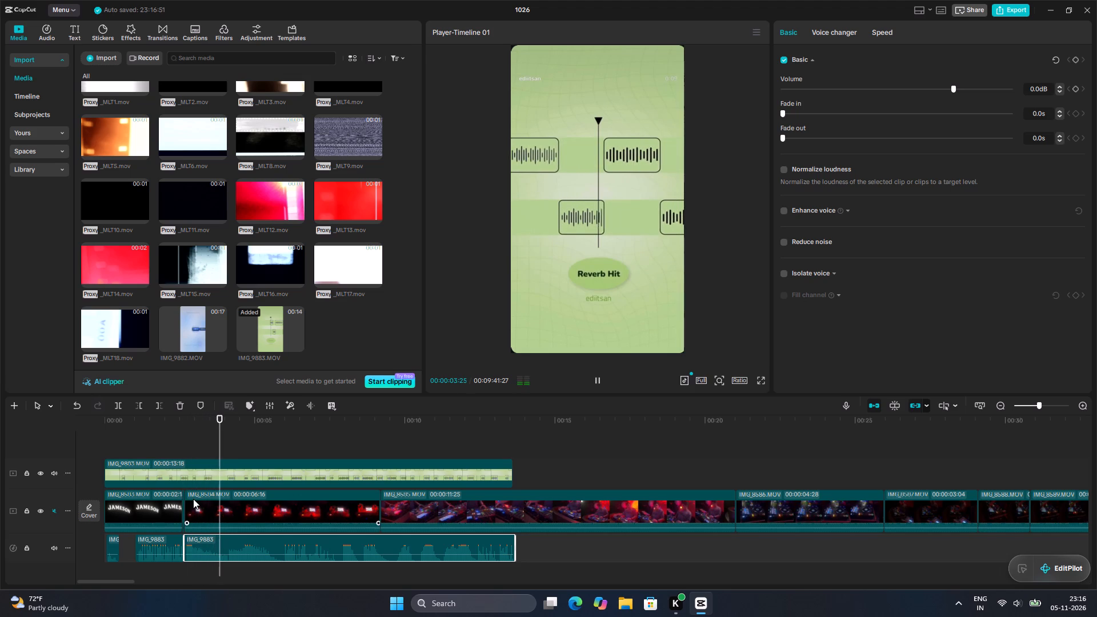
key("space")
key("space")
key("space")
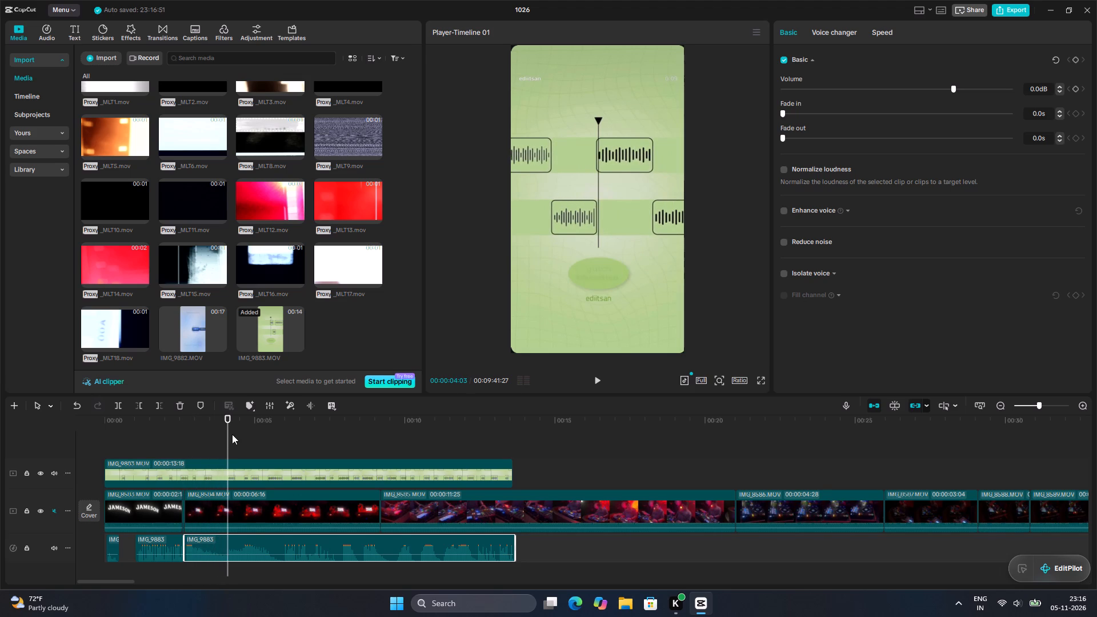
left_click_drag(226, 435, 213, 443)
key("space")
key("space")
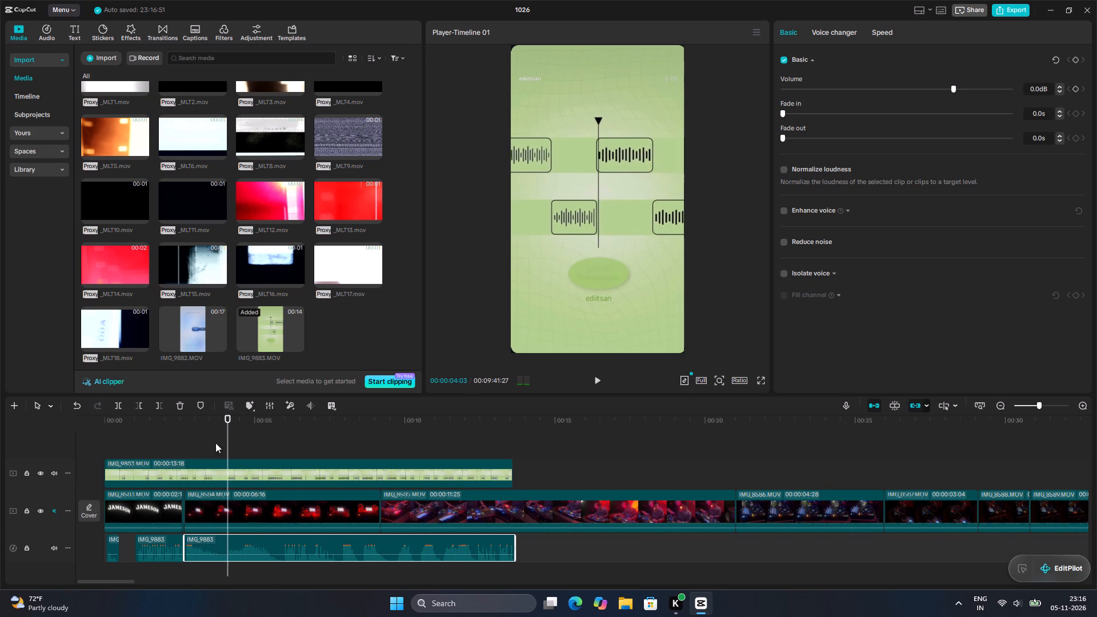
left_click(226, 438)
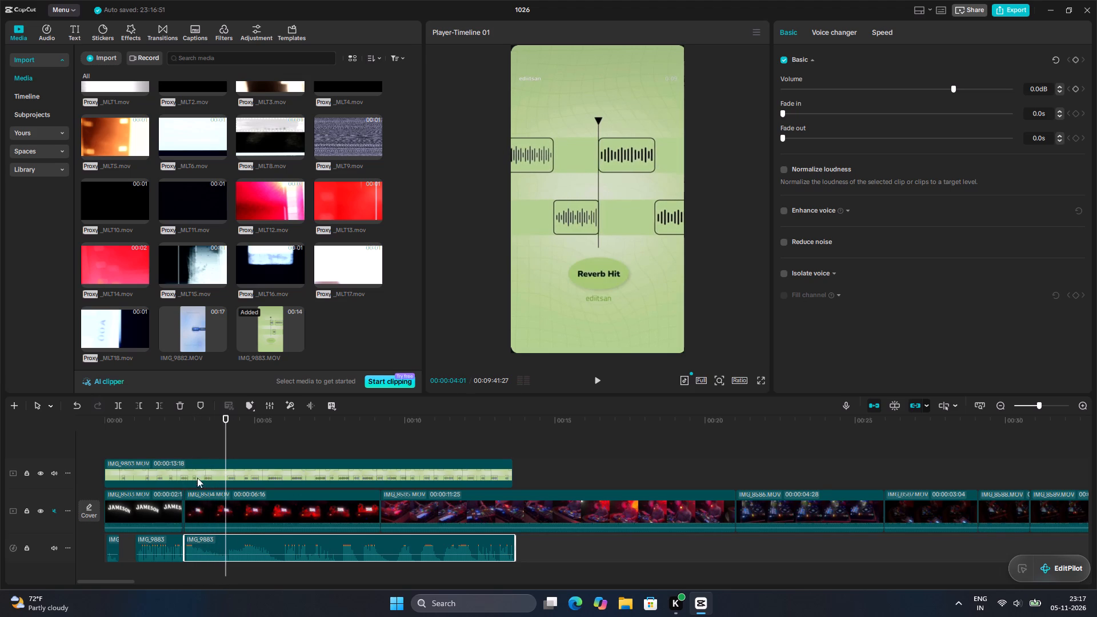
left_click(114, 407)
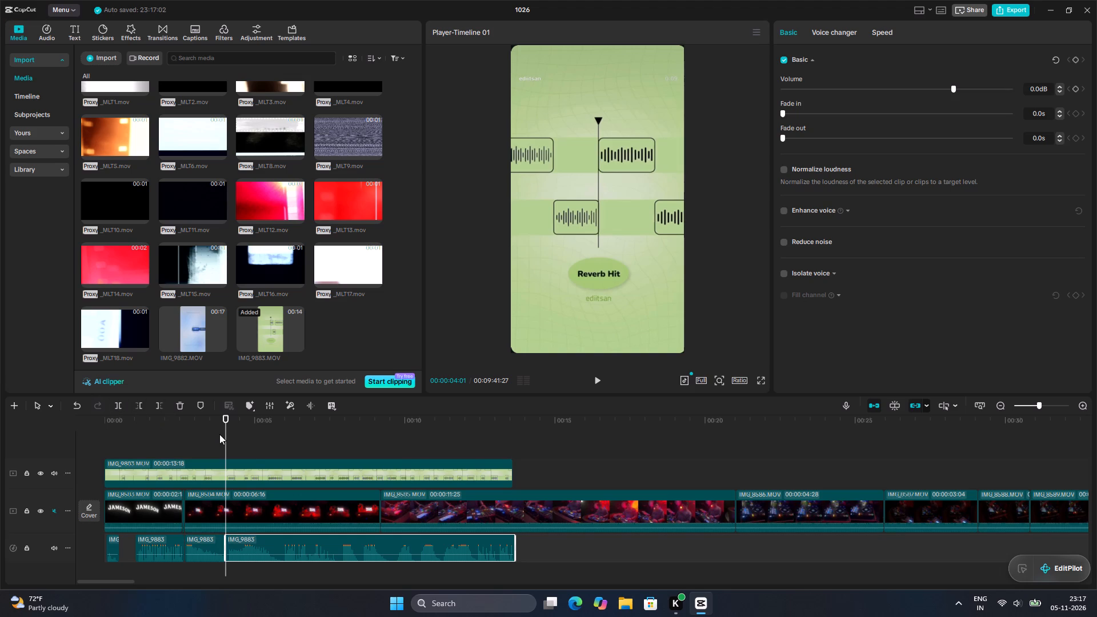
Play through the glitch transition sound and split the IMG_9883 audio at its end, 00:00:05:24.
key("space")
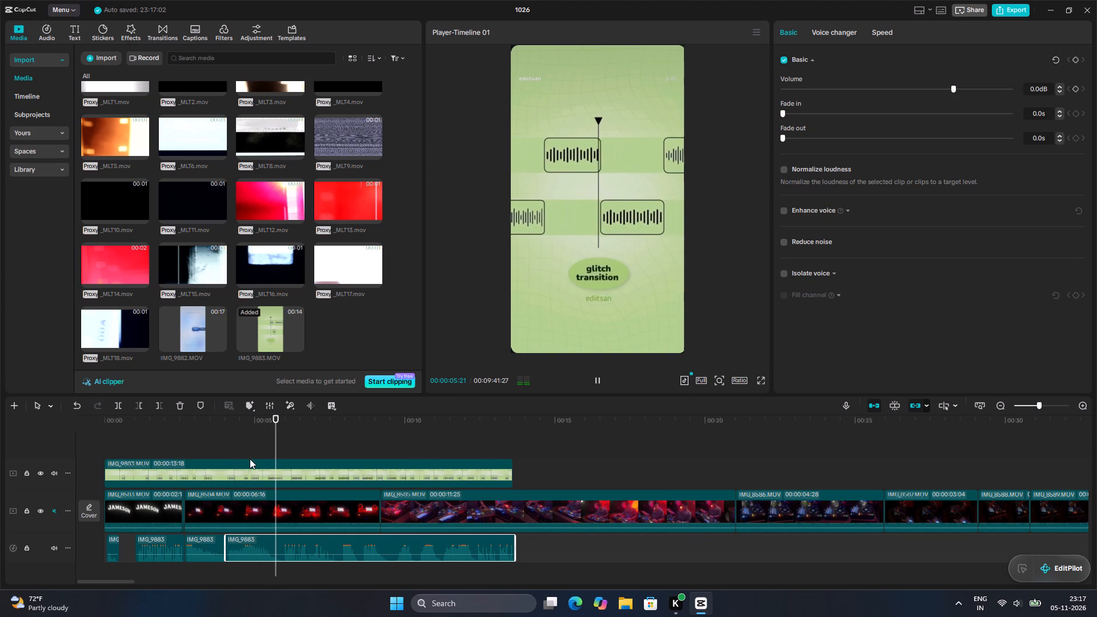
key("space")
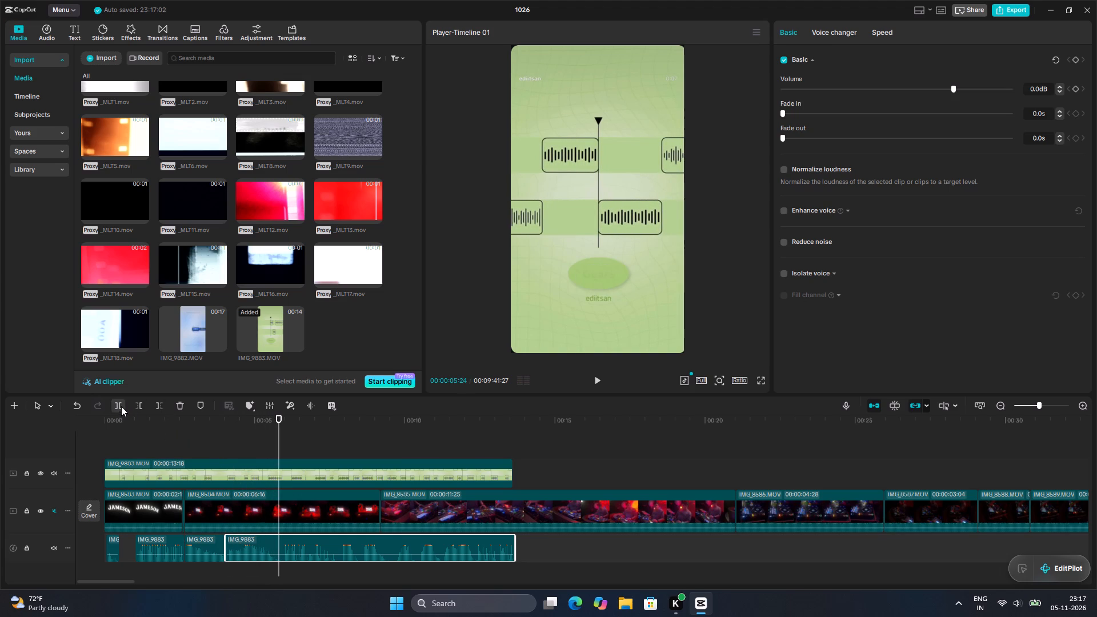
left_click(121, 406)
Find the end of the Gears sound and split the IMG_9883 audio there at 00:00:07:23.
key("space")
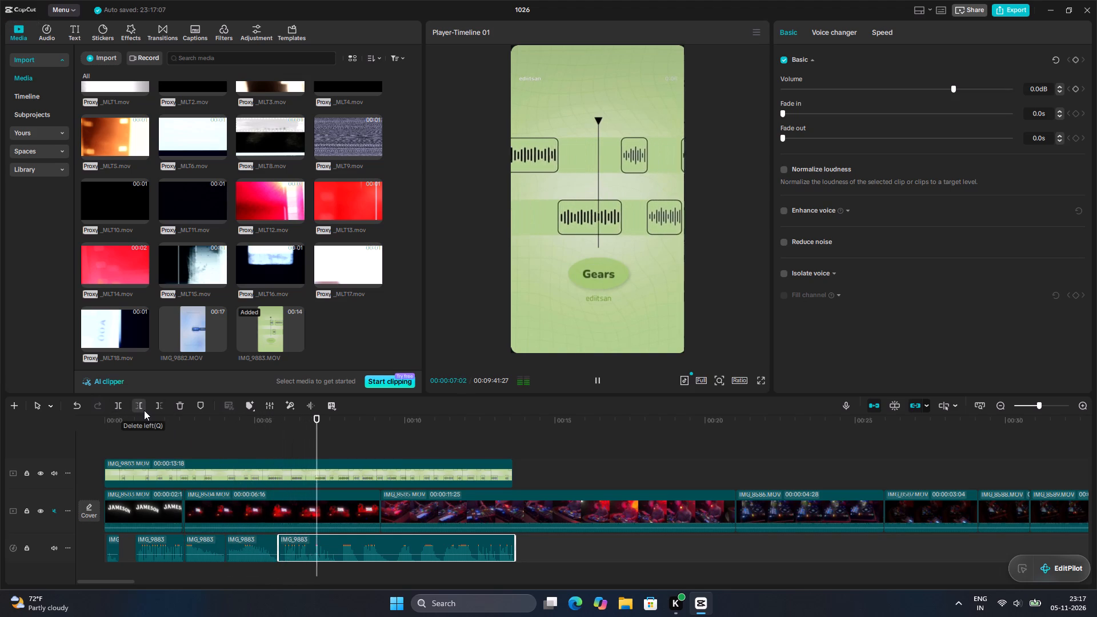
key("space")
key("space")
key("space")
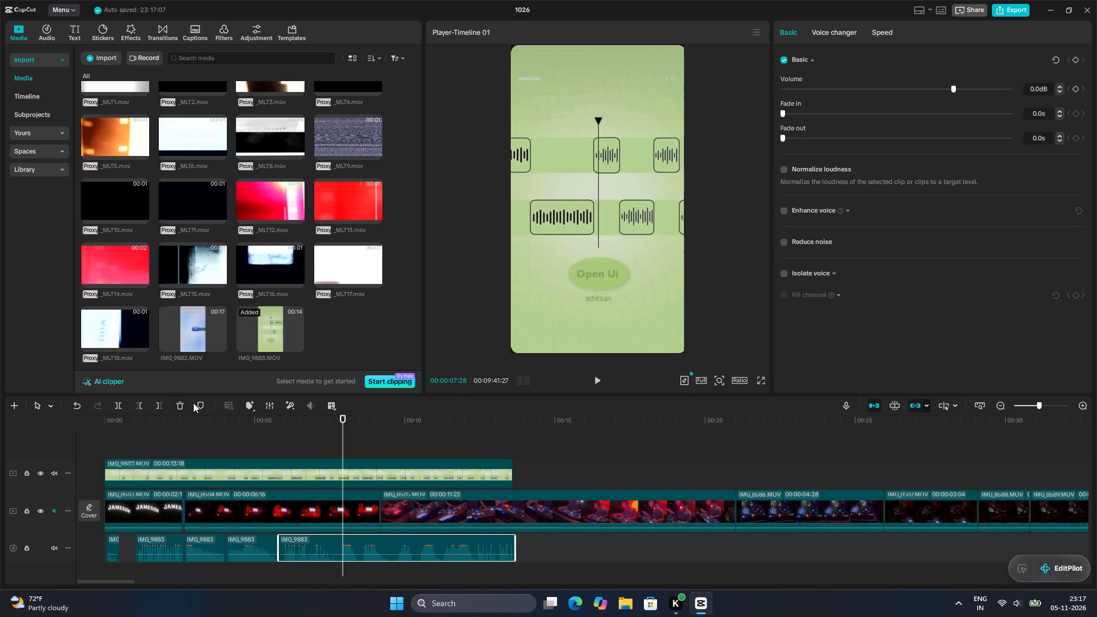
left_click(341, 436)
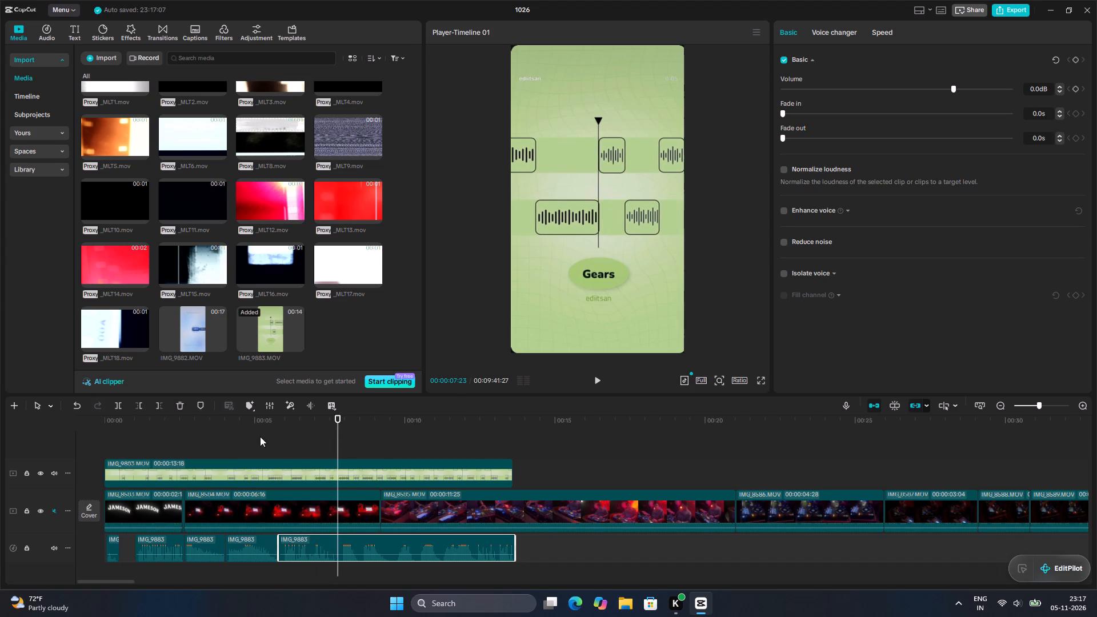
left_click(118, 404)
Listen to the remaining sounds after the Gears cut and delete that last piece of IMG_9883 audio.
key("space")
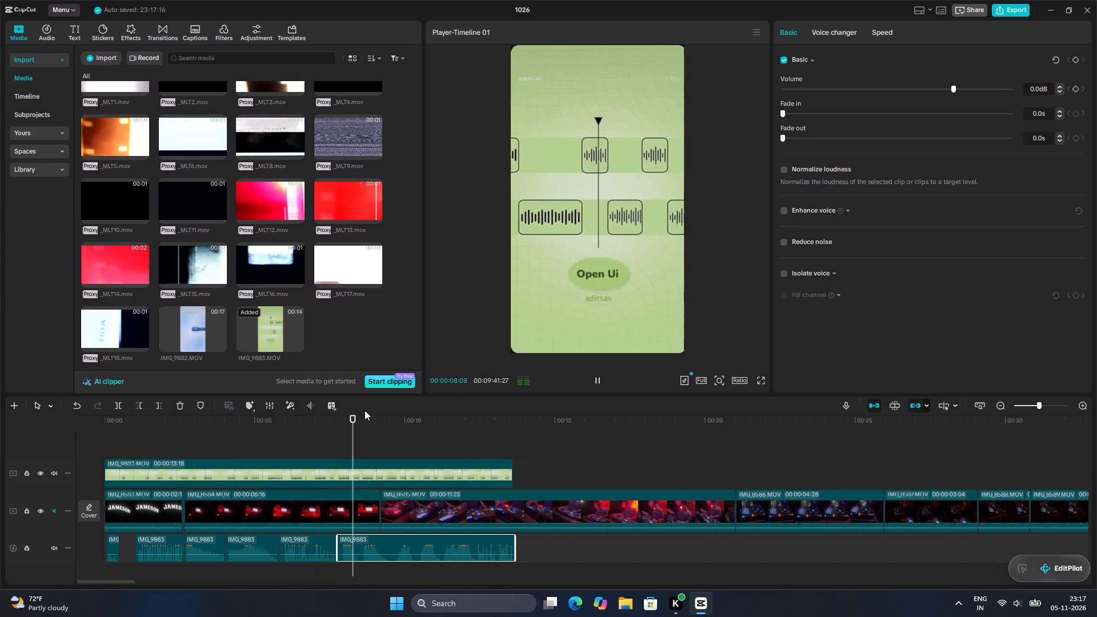
key("space")
key("space")
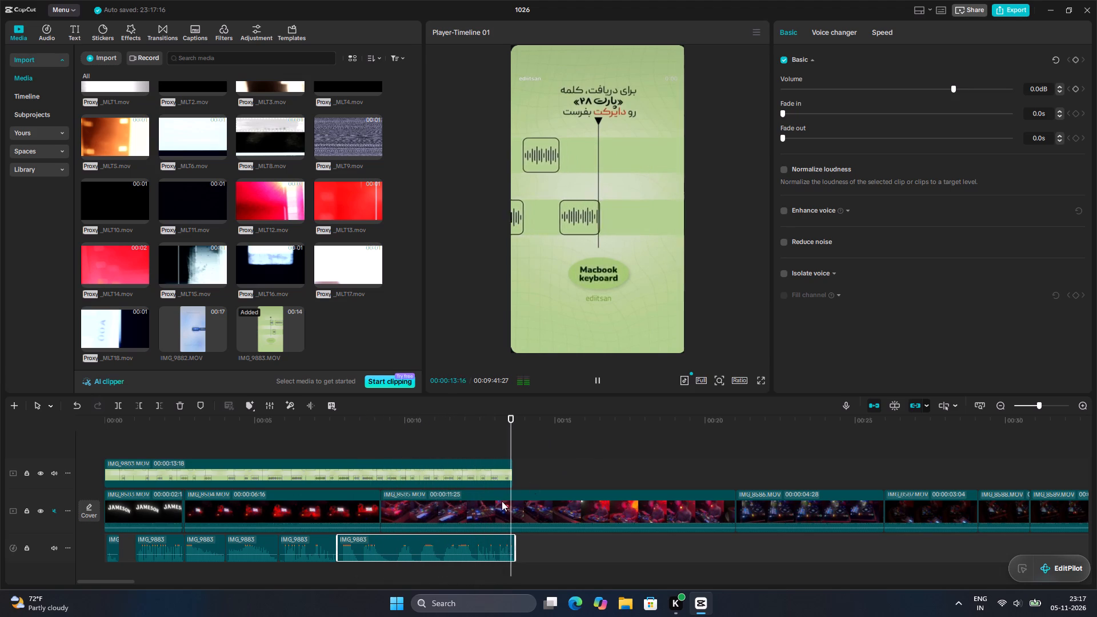
key("Delete")
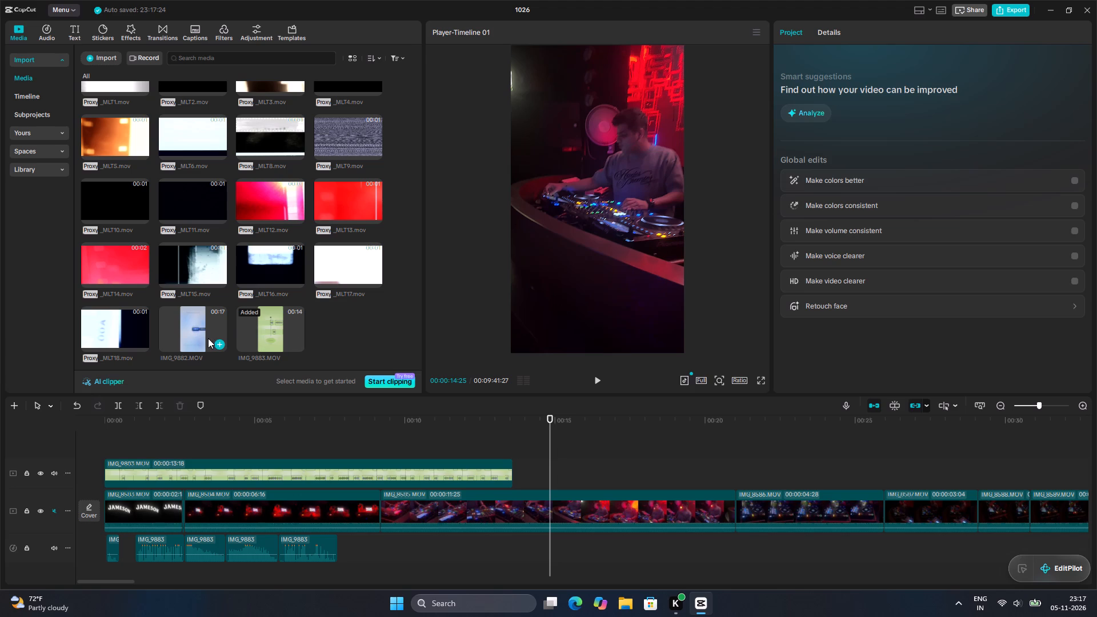
Preview the IMG_9882.MOV sample from the media library and delete the overlaid IMG_9883.MOV clip from the timeline.
left_click(177, 332)
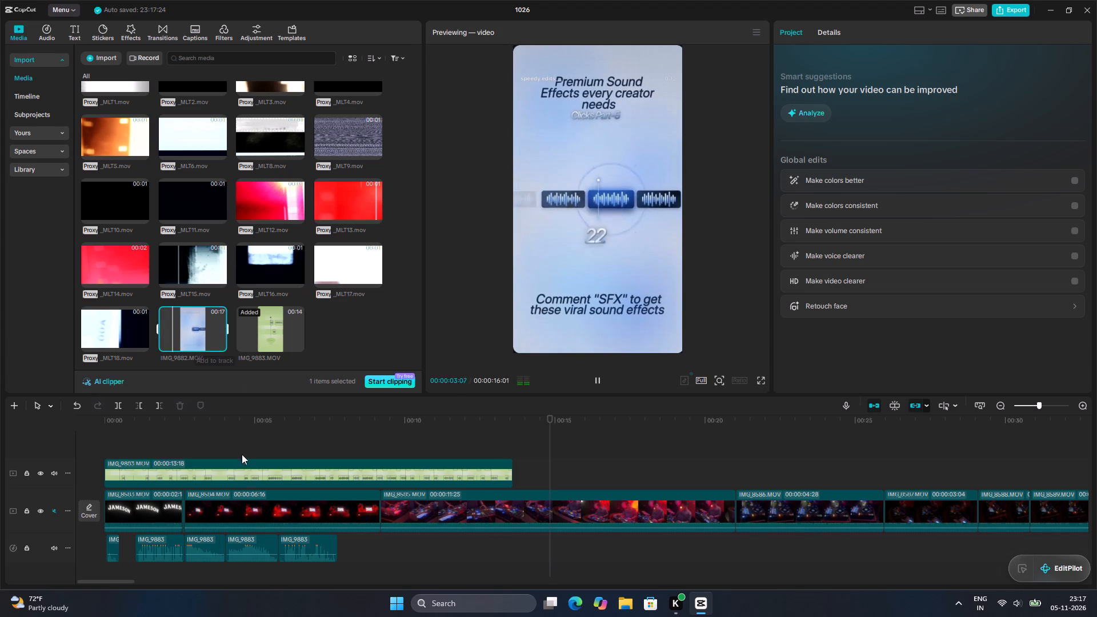
left_click(286, 476)
key("Delete")
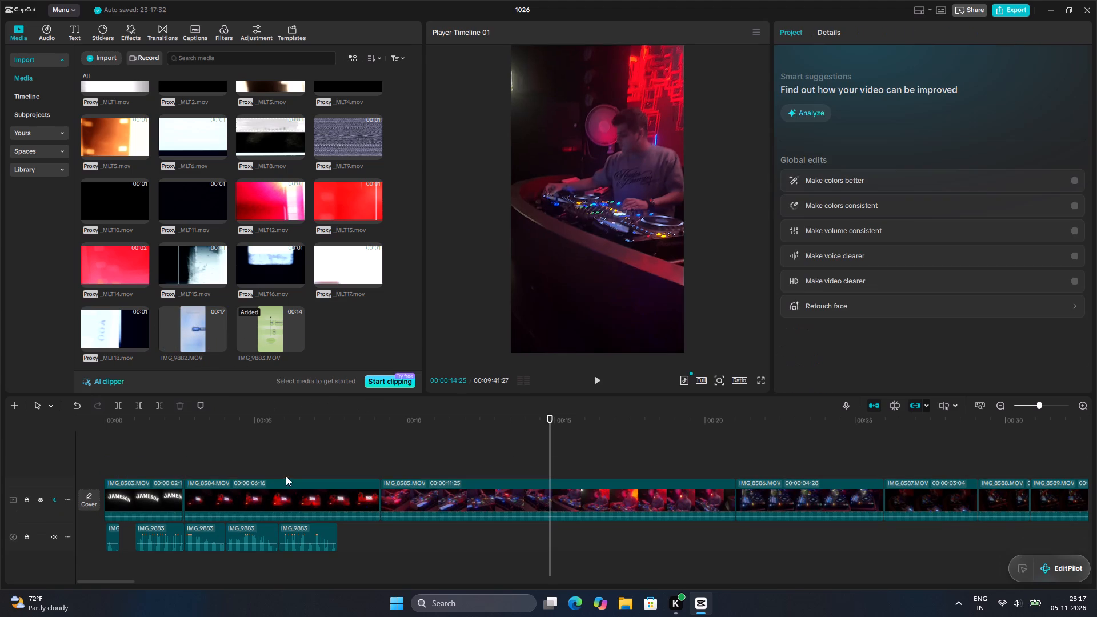
Add IMG_9882.MOV as an overlay at the start of the timeline and extract its audio.
left_click(217, 344)
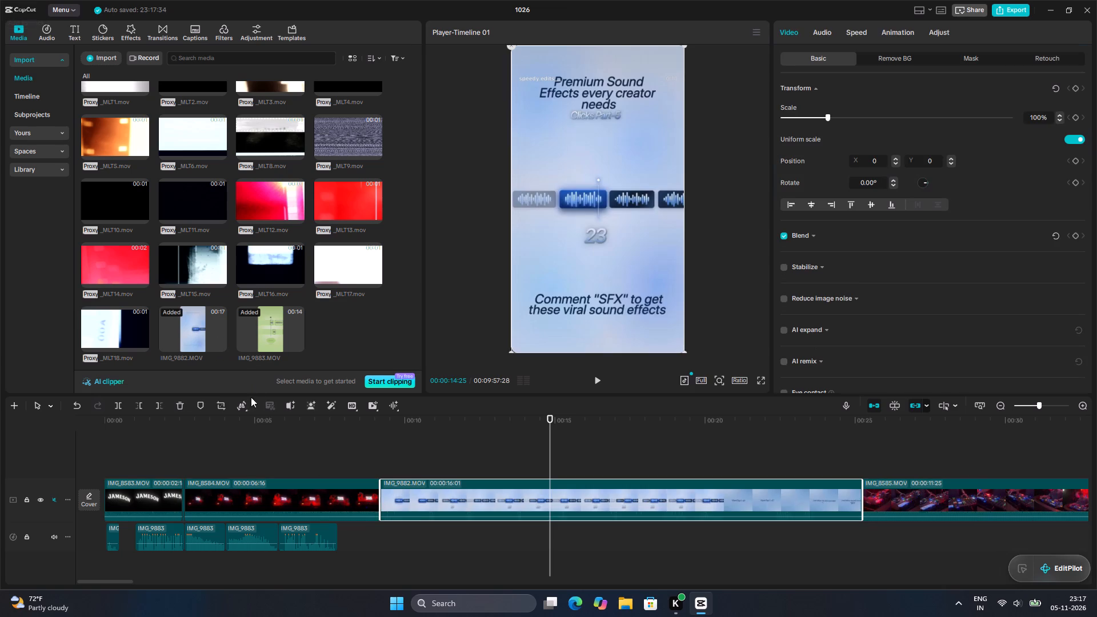
left_click_drag(427, 503, 145, 460)
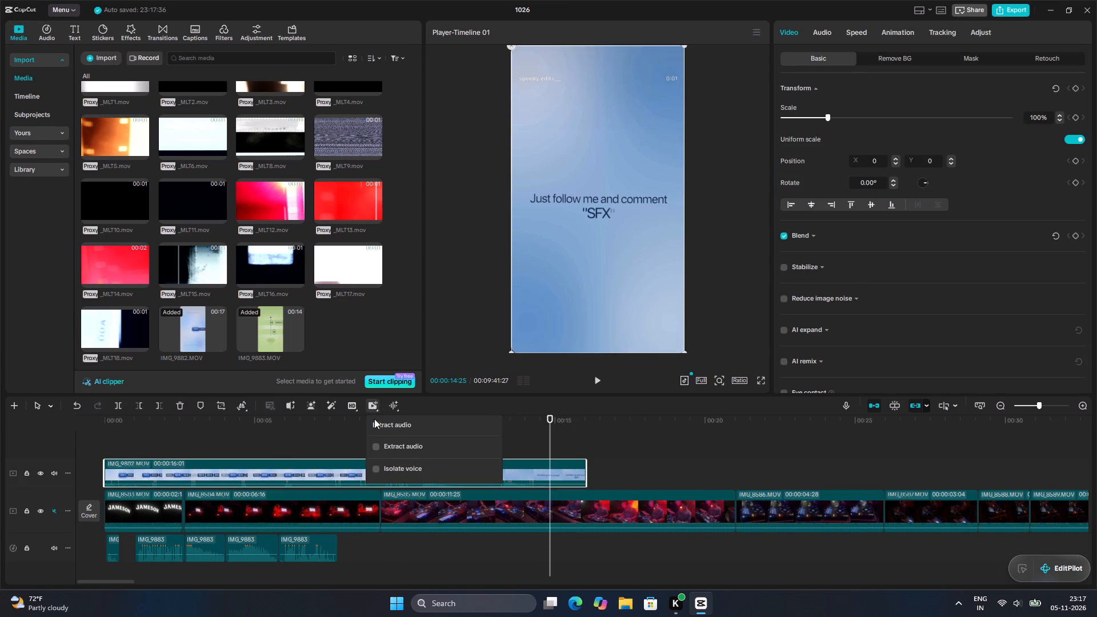
left_click(375, 444)
Move the extracted IMG_9882 audio and its overlaid video so that both start at the playhead, past the IMG_9883 pieces.
scroll(390, 442, "down", 3)
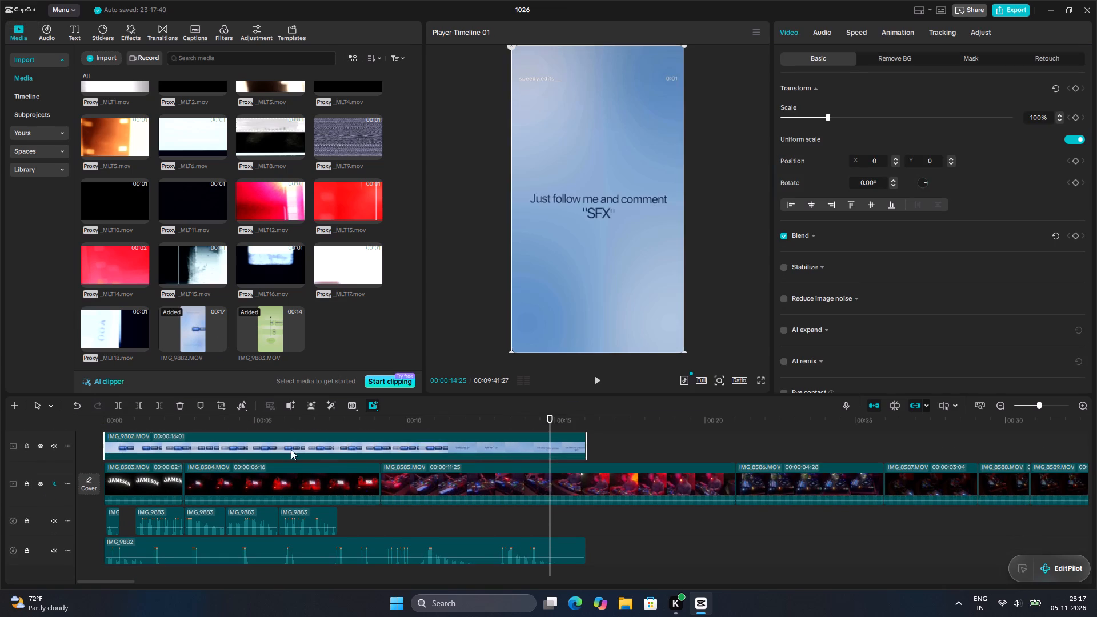
scroll(291, 450, "down", 1)
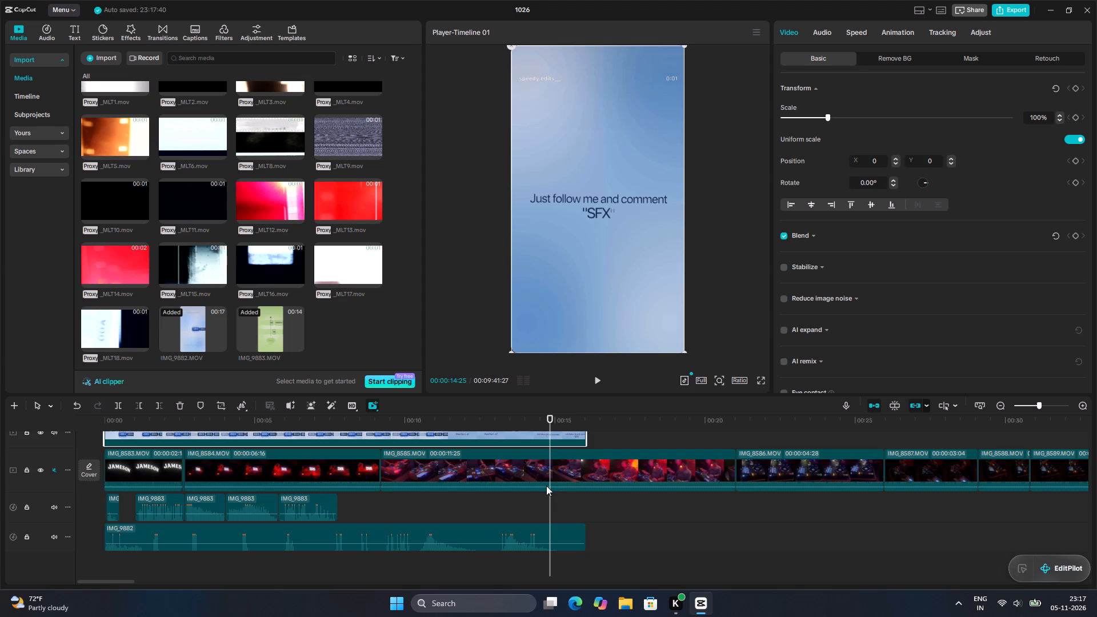
left_click_drag(404, 533, 707, 523)
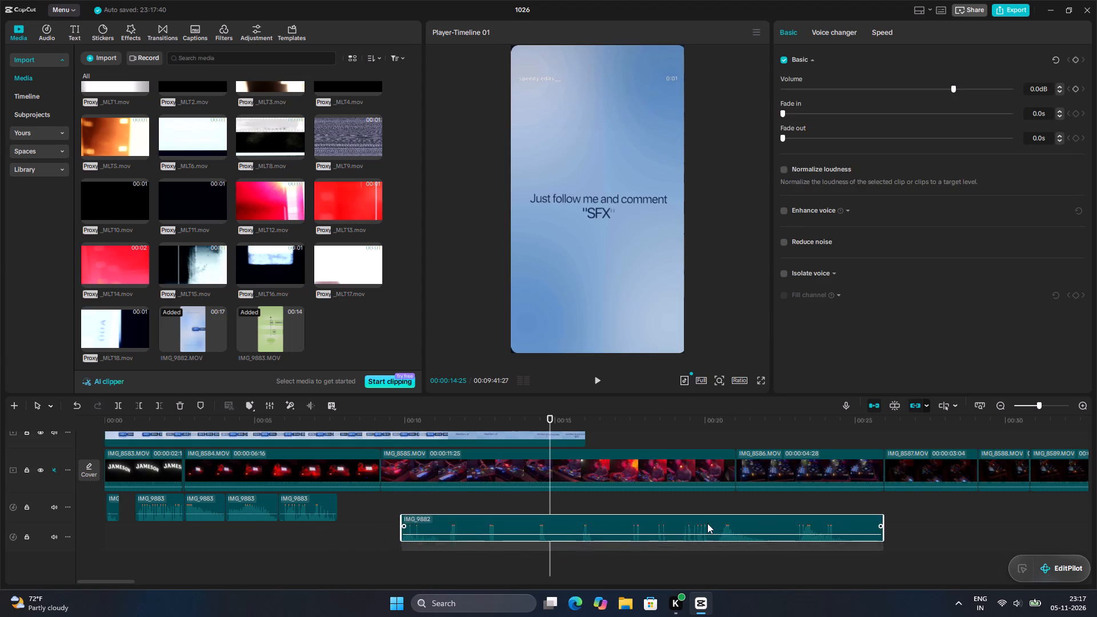
left_click_drag(707, 523, 850, 524)
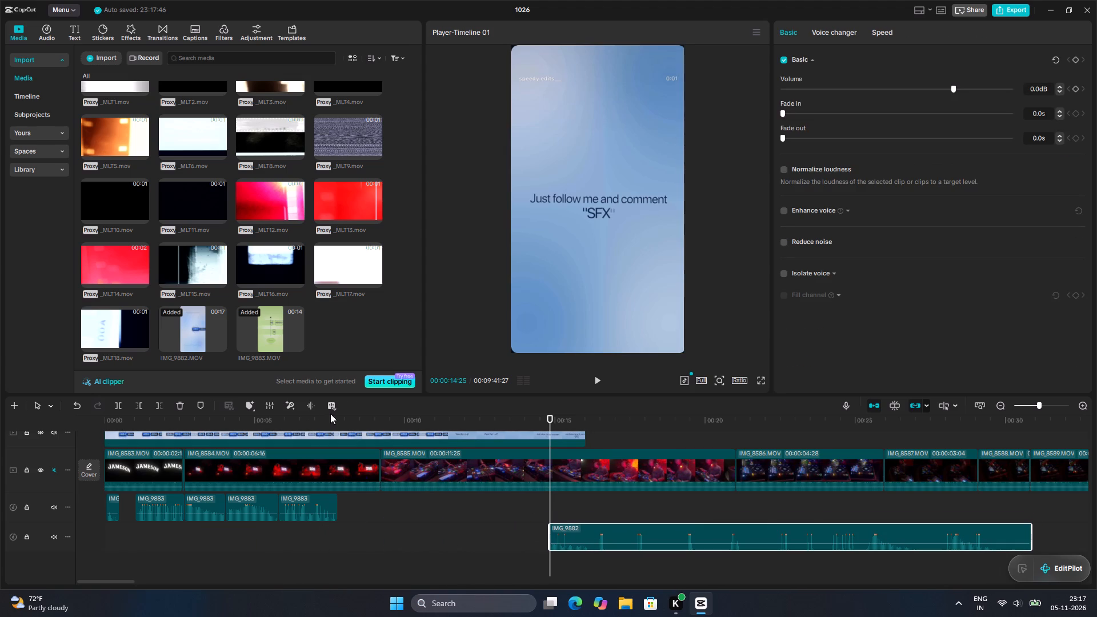
scroll(377, 440, "up", 2)
left_click_drag(371, 452, 1036, 539)
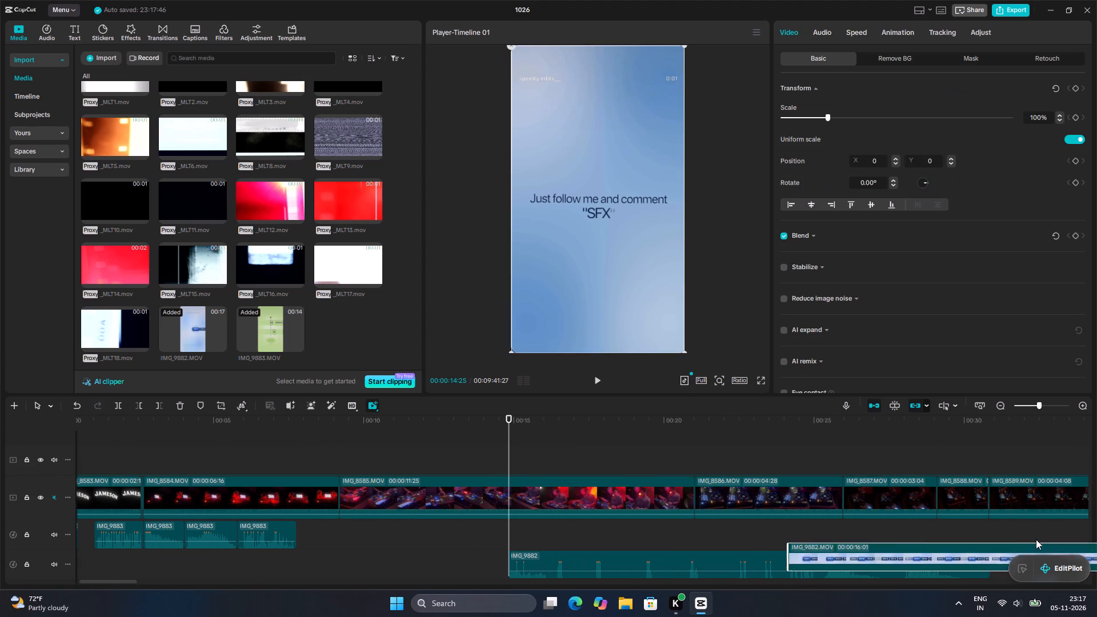
left_click_drag(1036, 539, 778, 468)
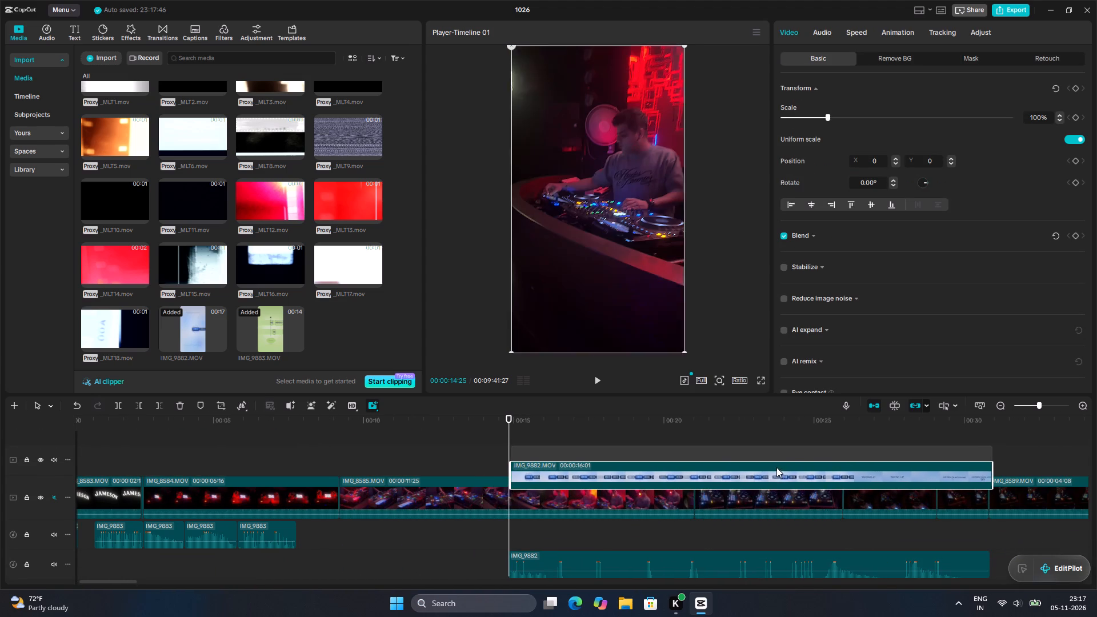
Play the first IMG_9882 sound and split the extracted audio at its end, 00:00:16:08.
key("space")
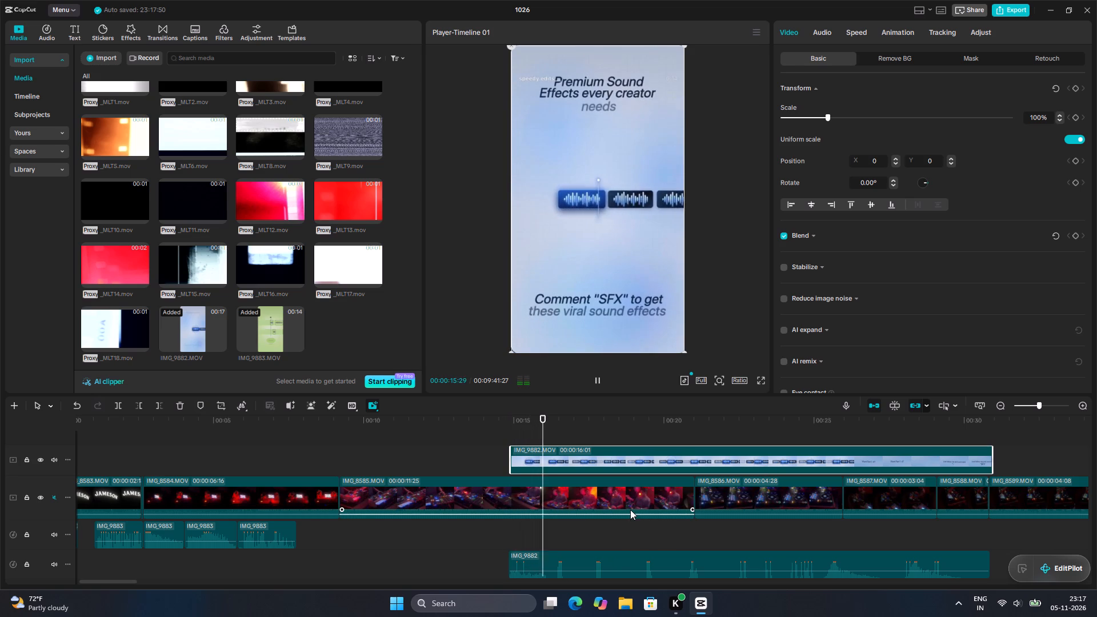
key("space")
left_click(575, 555)
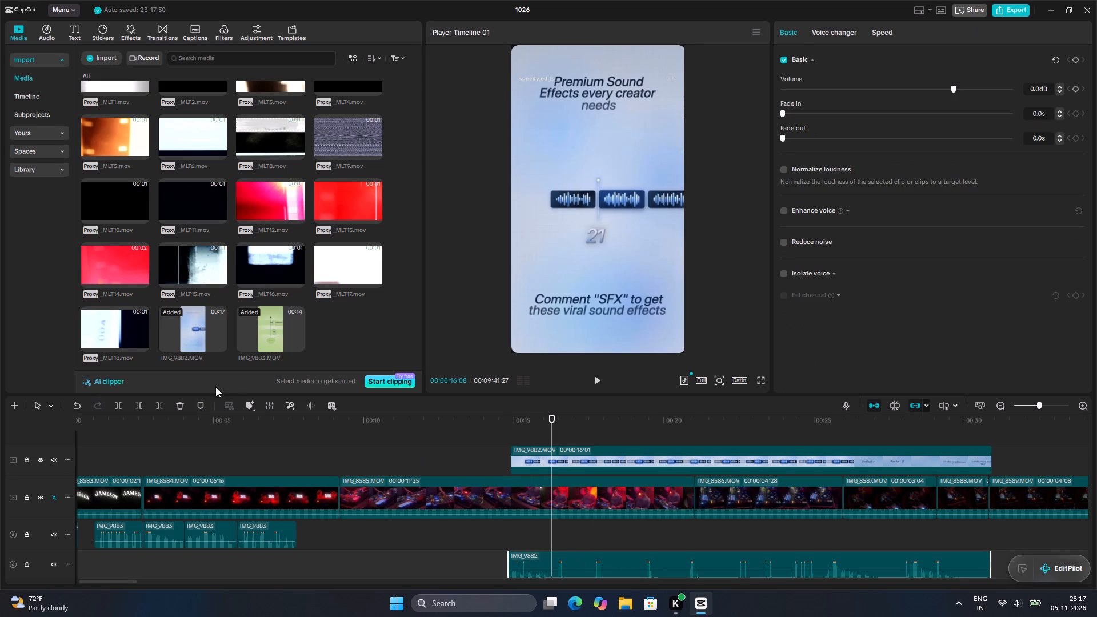
left_click(115, 404)
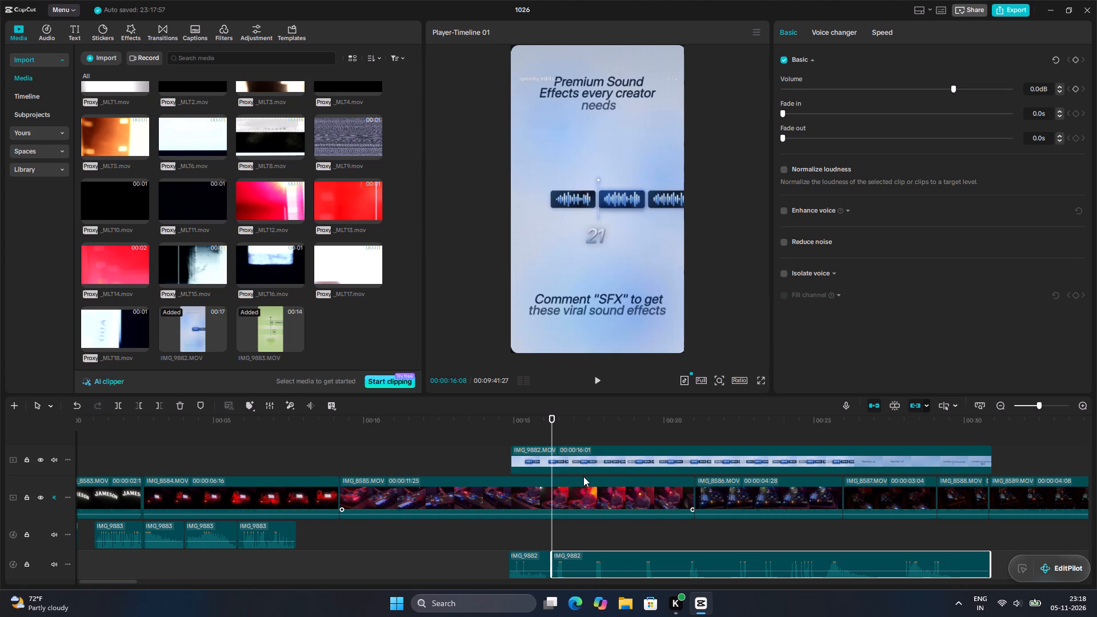
Find the end of sound effect 21 and split the extracted IMG_9882 audio there at 00:00:17:20.
key("space")
key("space")
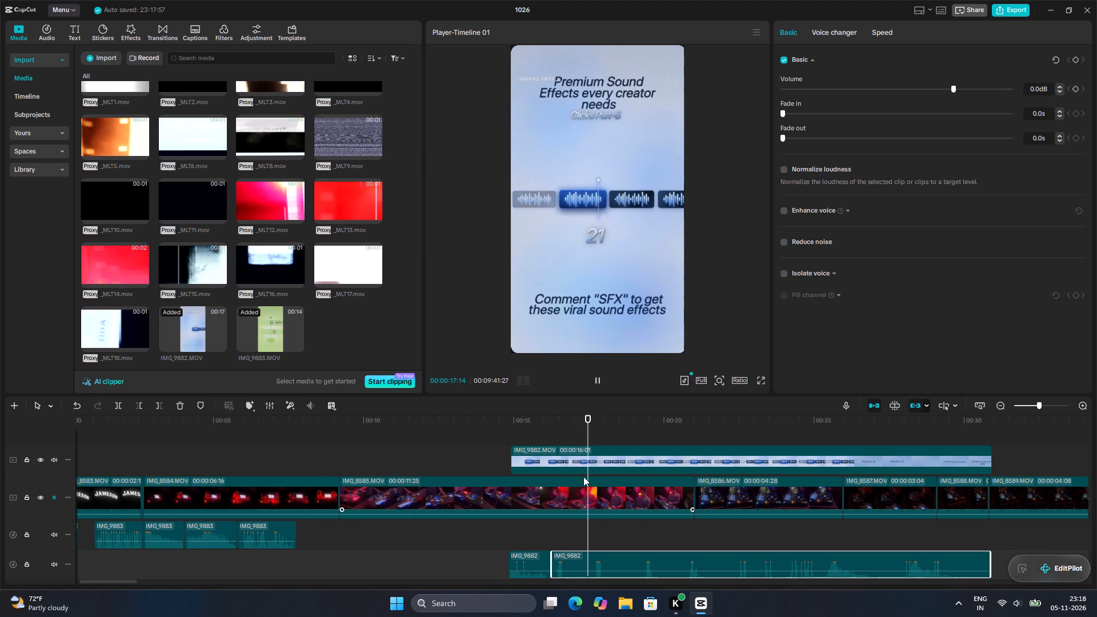
key("space")
key("space")
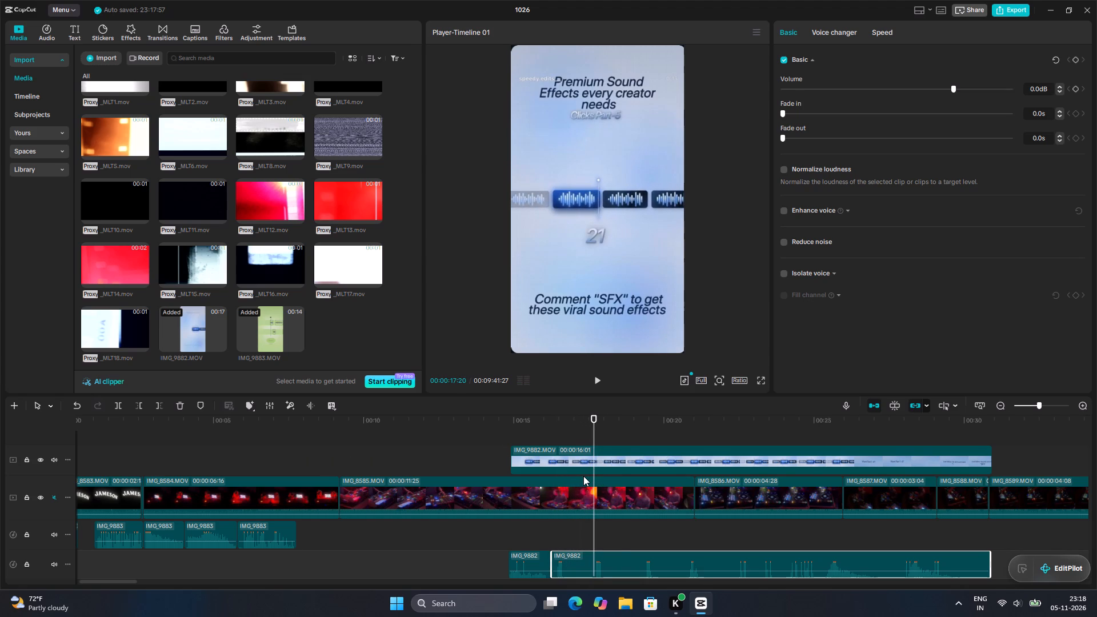
key("ctrl+b")
Play through the rest of the IMG_9882 sounds, and delete the remaining extracted audio after the two cut pieces and the IMG_9882 overlay video.
key("ctrl+space")
key("space")
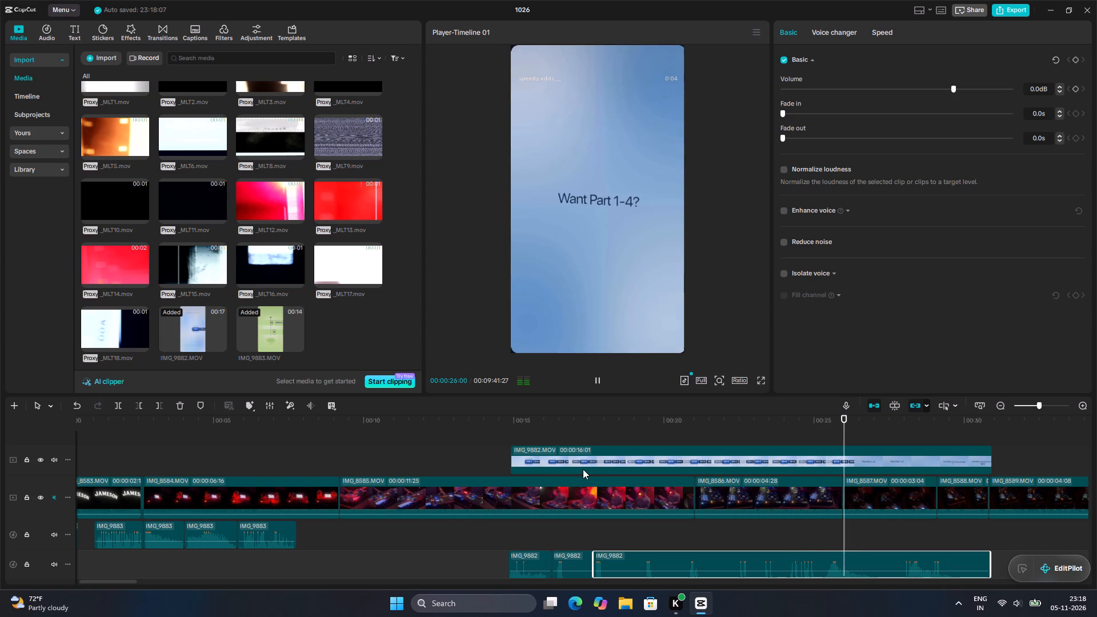
key("space")
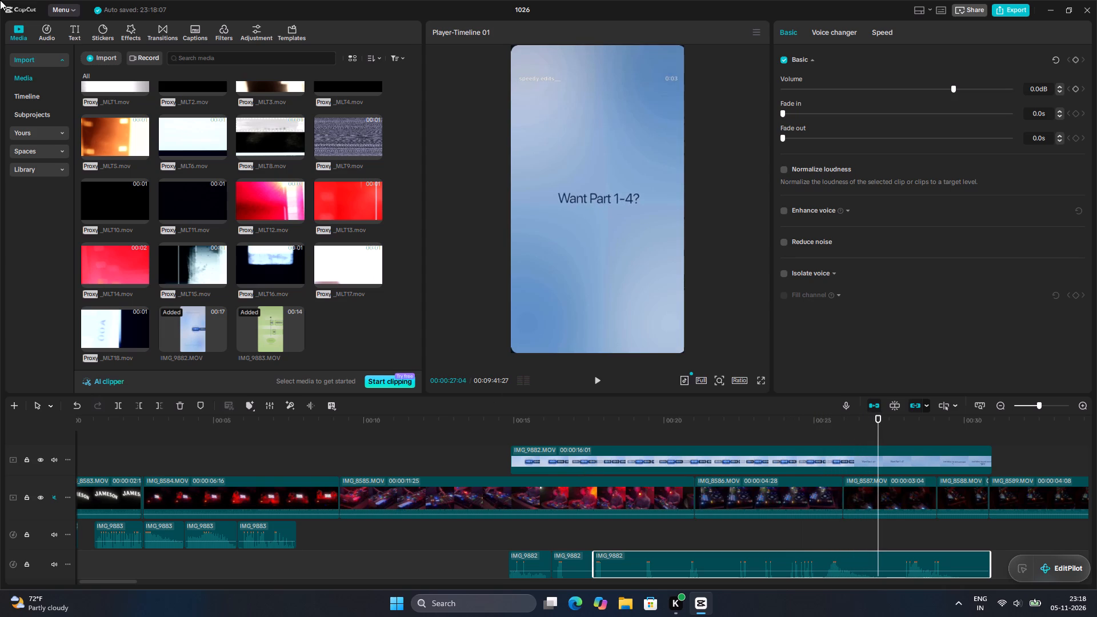
key("Delete")
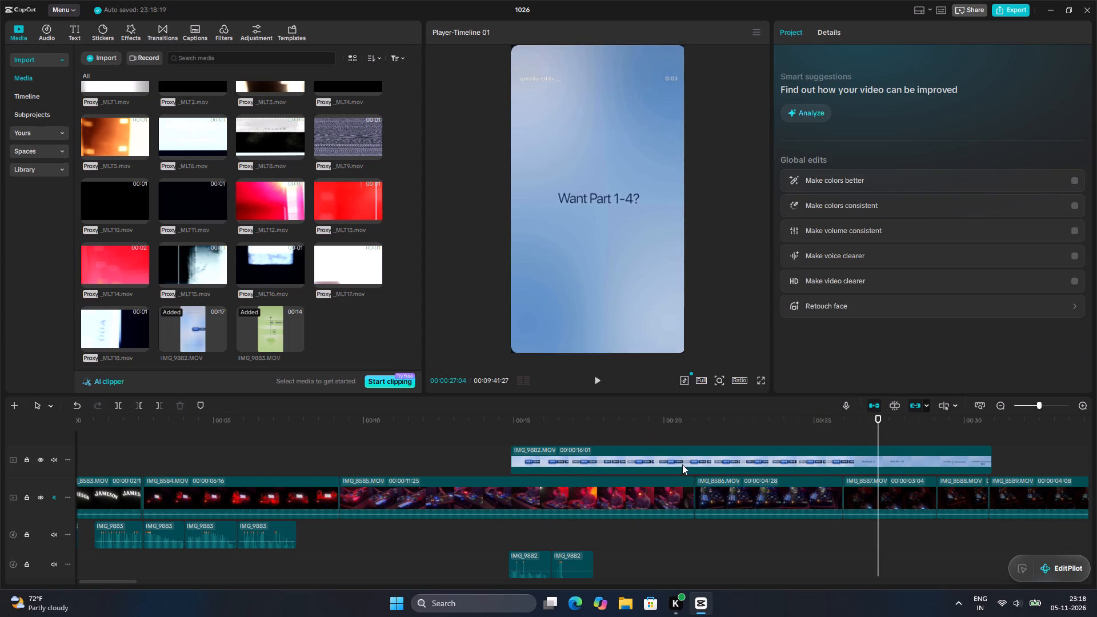
left_click(682, 457)
key("Delete")
Play the timeline's opening, and move the short first IMG_9883 sound piece to just after the two IMG_9882 pieces on the lower audio track.
left_click_drag(874, 536, 1, 604)
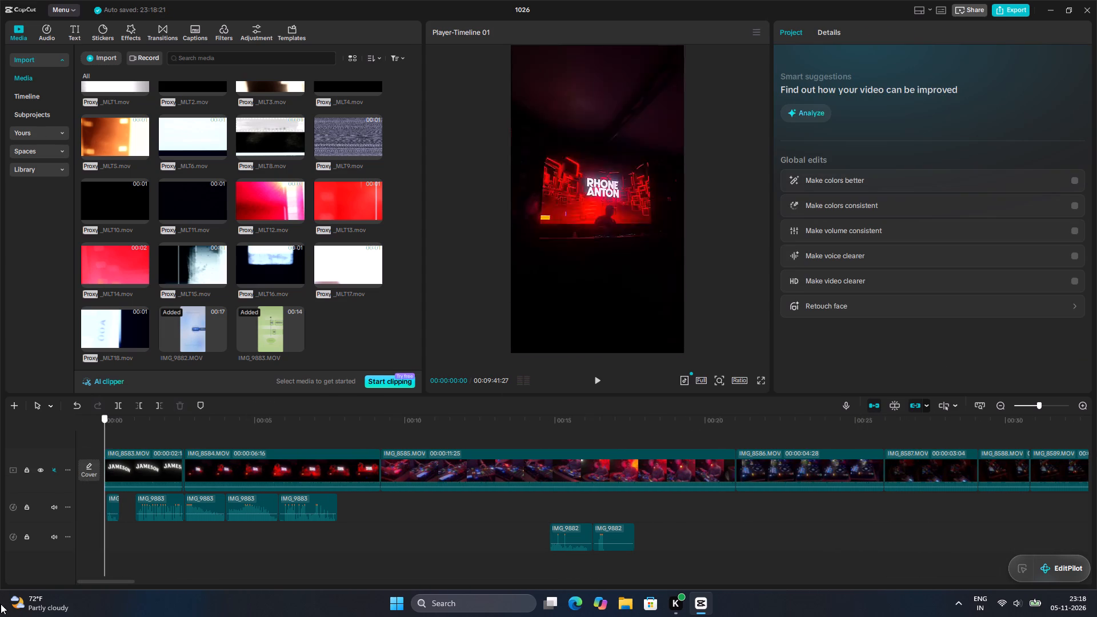
left_click_drag(1, 604, 16, 601)
key("space")
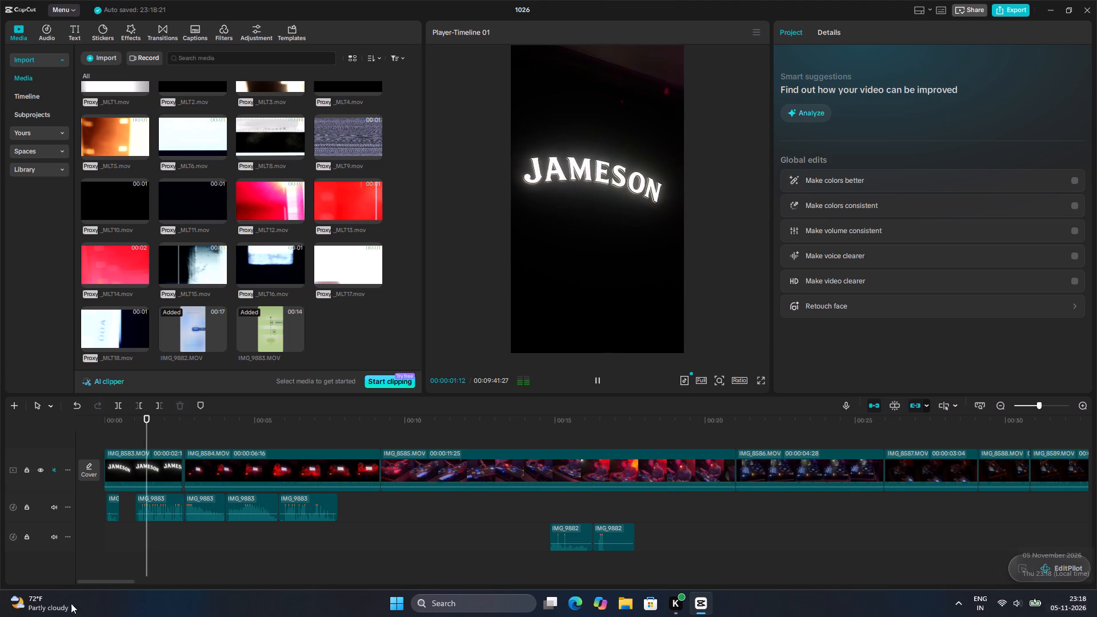
key("space")
left_click_drag(111, 500, 151, 550)
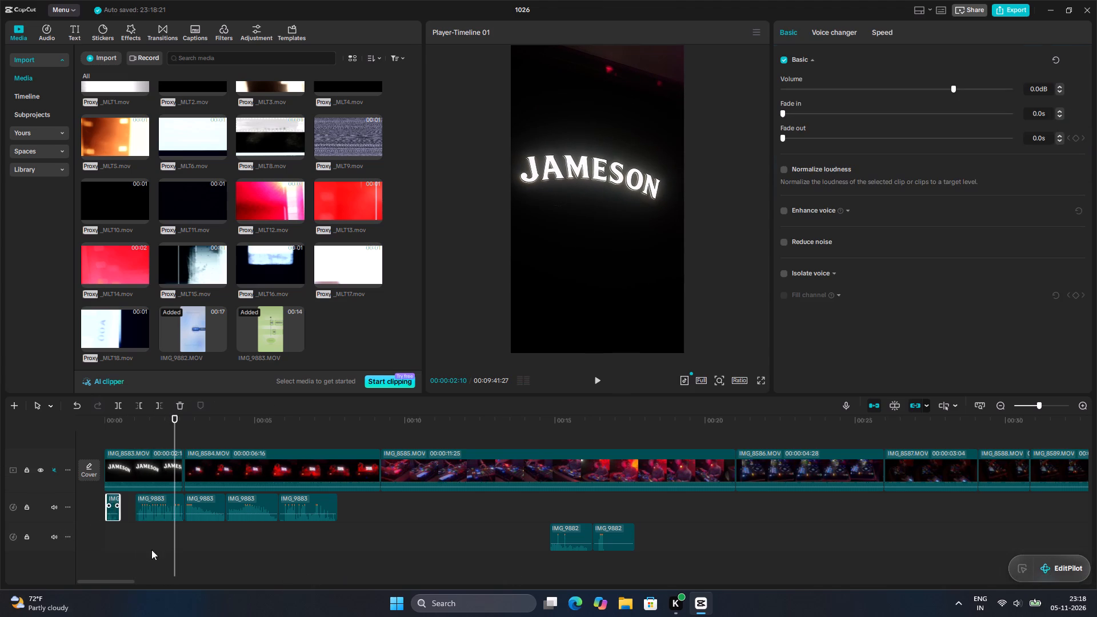
left_click_drag(151, 550, 643, 542)
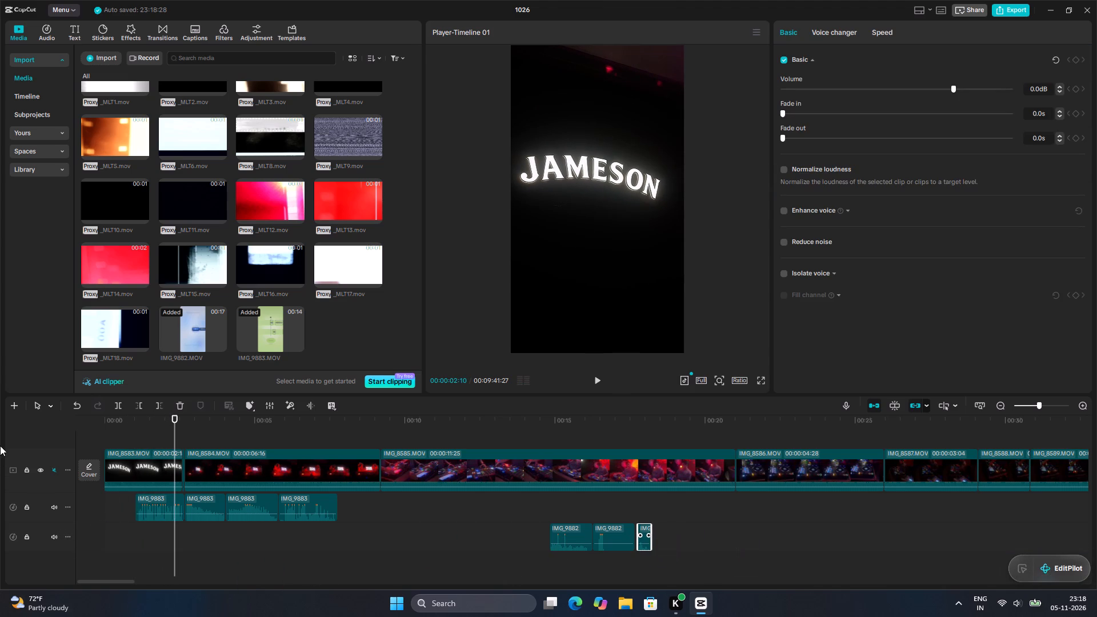
Play the opening IMG_8583 clip again from the start of the timeline, stopping at 00:00:00:22.
left_click_drag(174, 435, 0, 546)
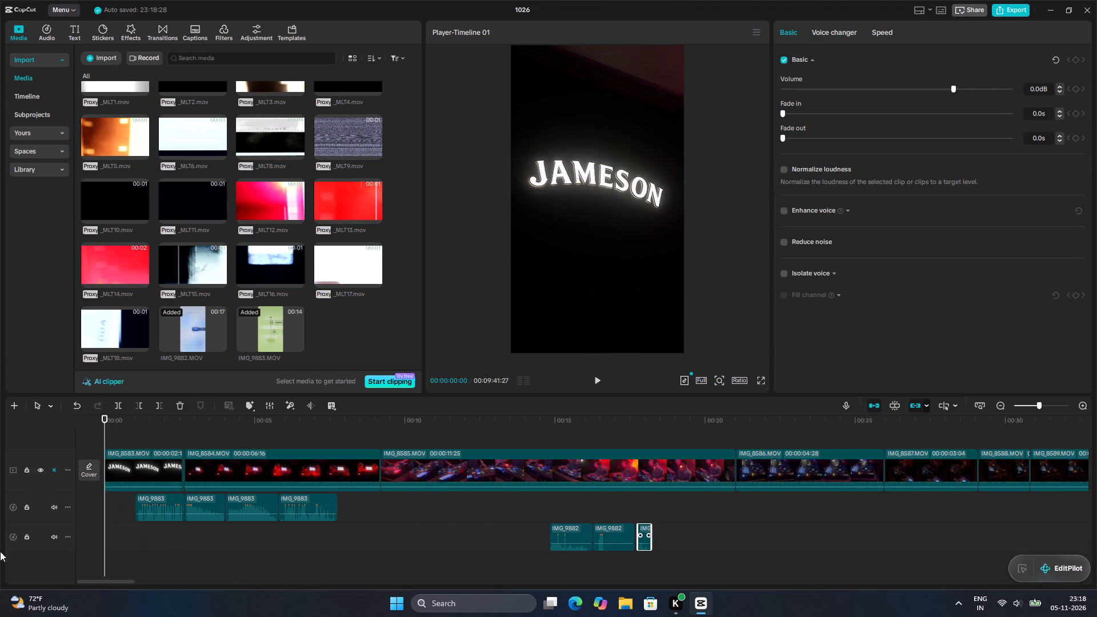
key("space")
key("space")
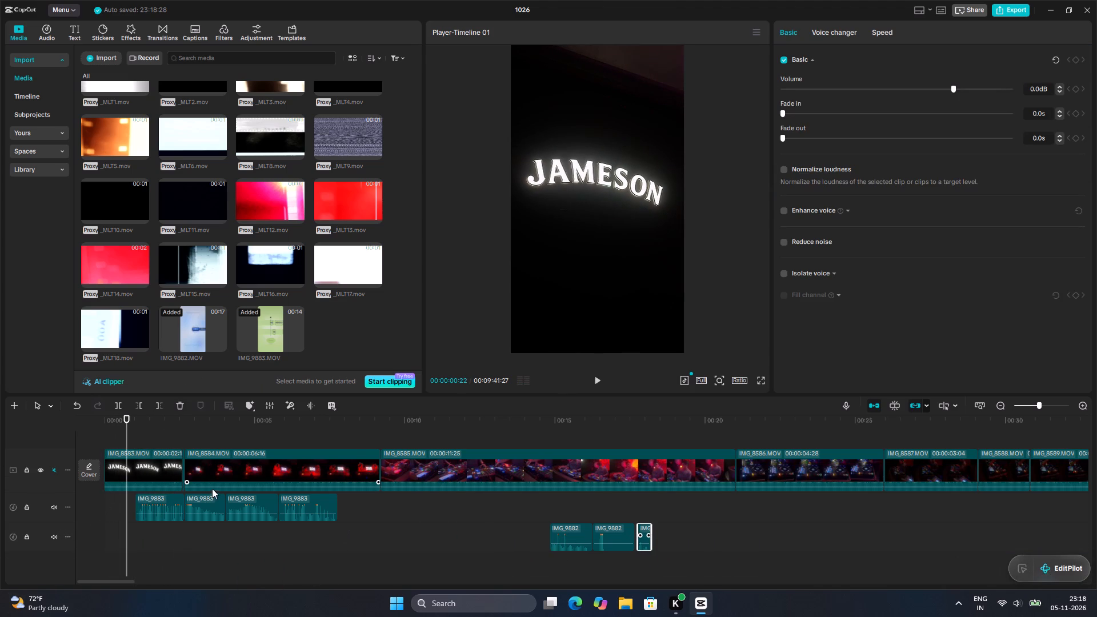
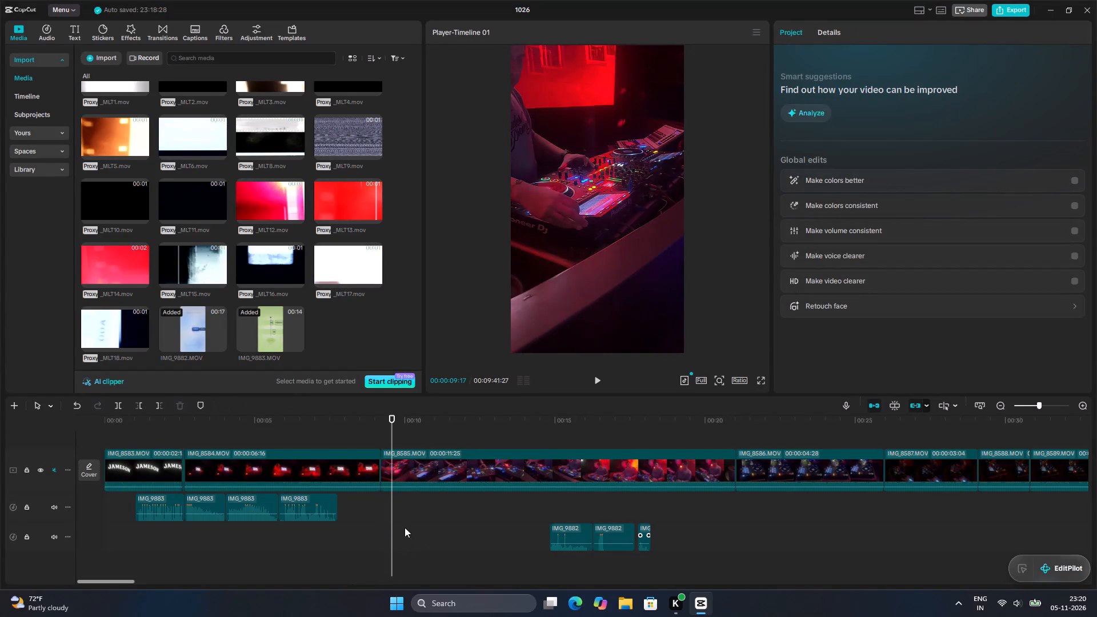
Play the opening from the start, and move the first IMG_9883 sound piece to the very beginning of the timeline.
left_click_drag(394, 528, 0, 565)
scroll(571, 450, "up", 5)
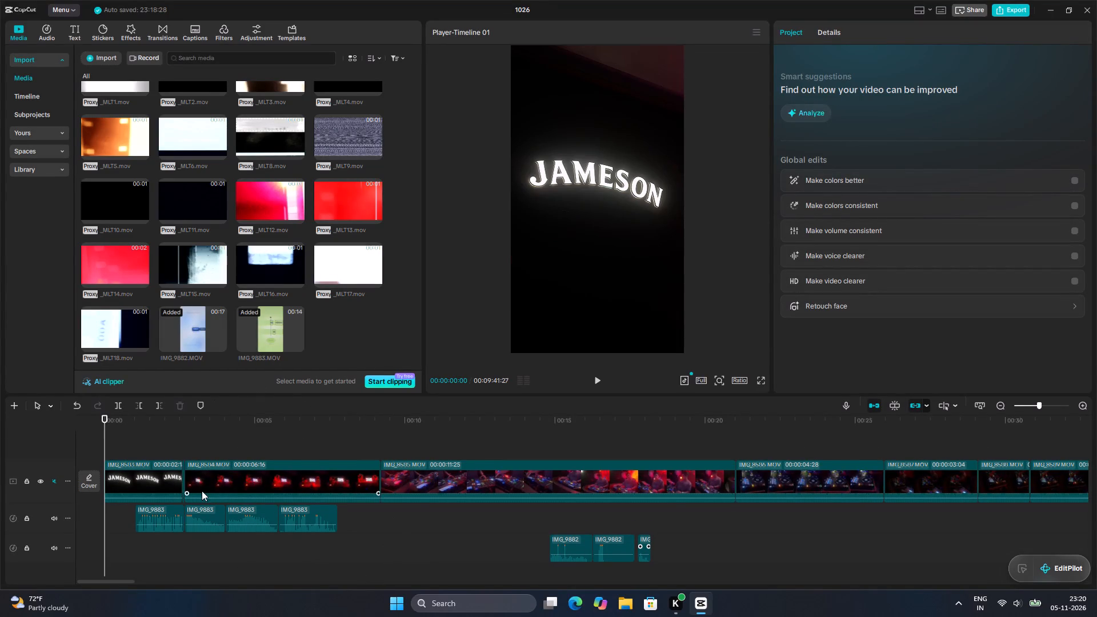
scroll(202, 493, "down", 2)
key("space")
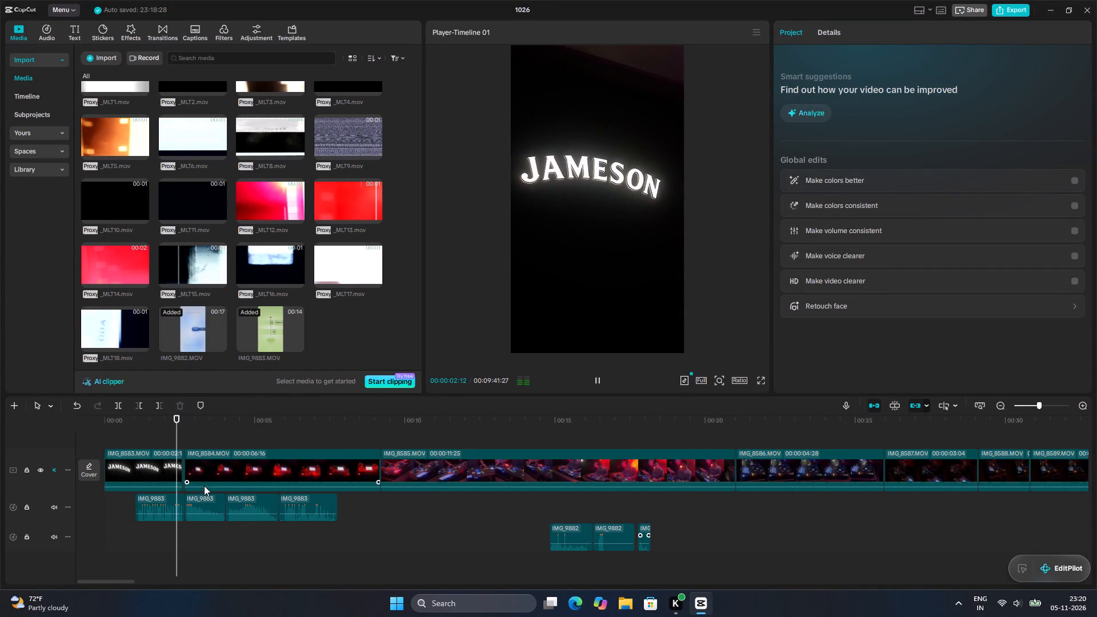
key("space")
left_click_drag(170, 496, 143, 498)
left_click_drag(137, 492, 131, 495)
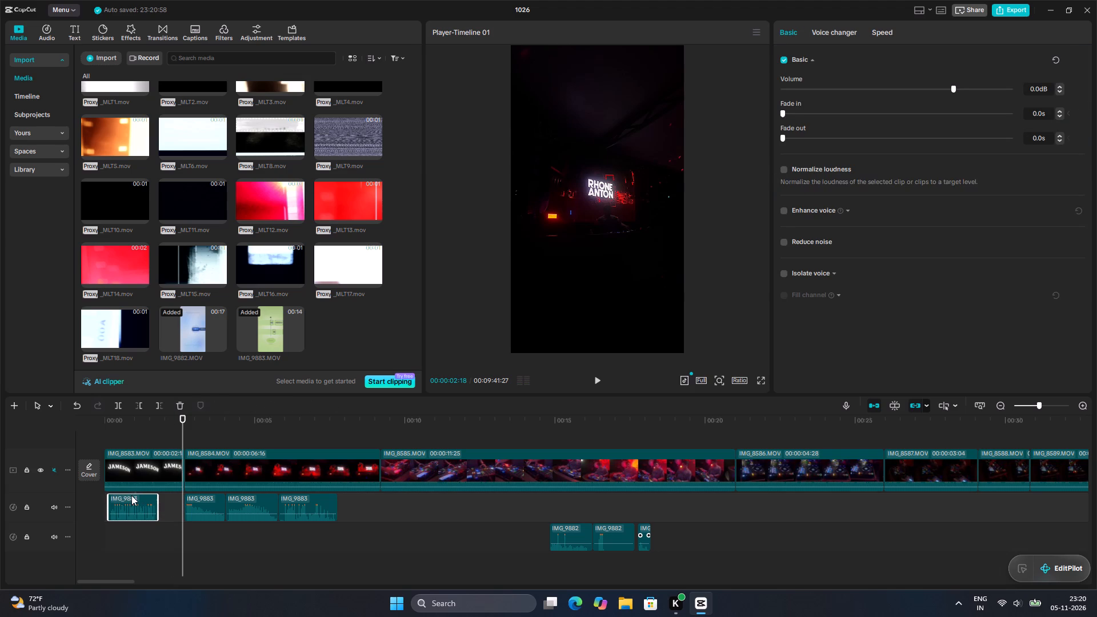
left_click_drag(131, 495, 126, 495)
left_click_drag(130, 494, 122, 495)
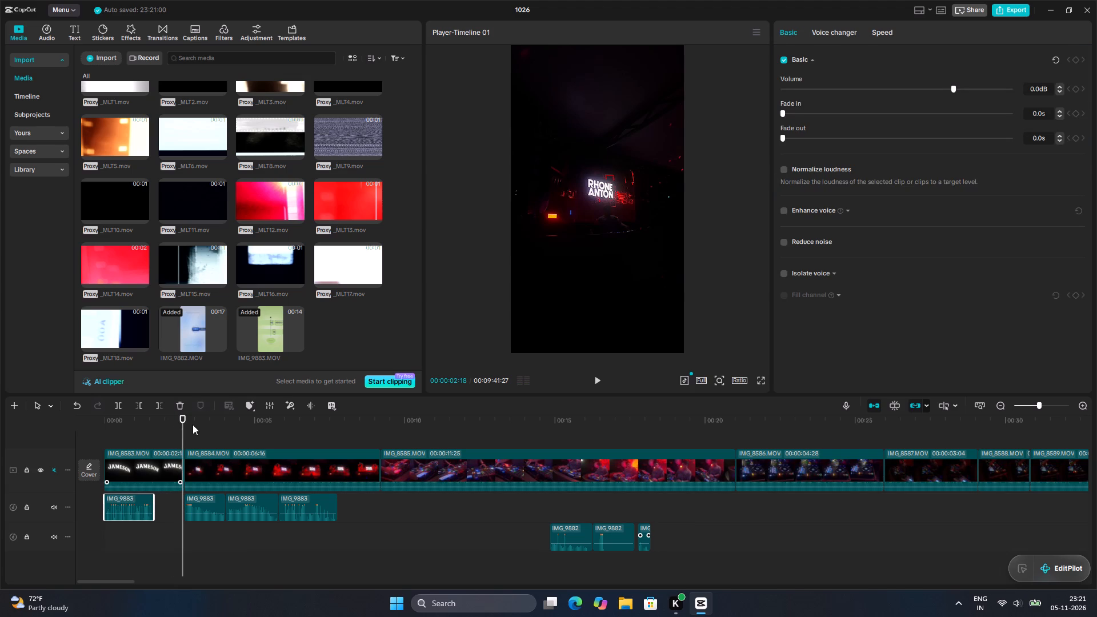
Play the opening IMG_8583 clip with the first IMG_9883 sound from the start, stopping at 00:00:01:20.
left_click_drag(181, 423, 78, 438)
key("space")
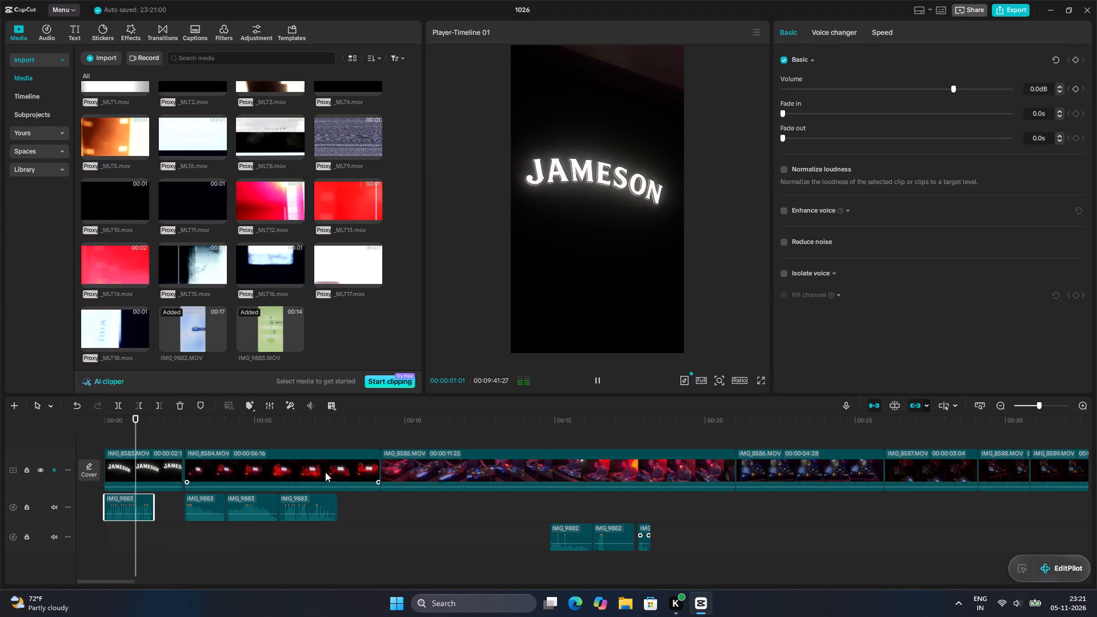
key("space")
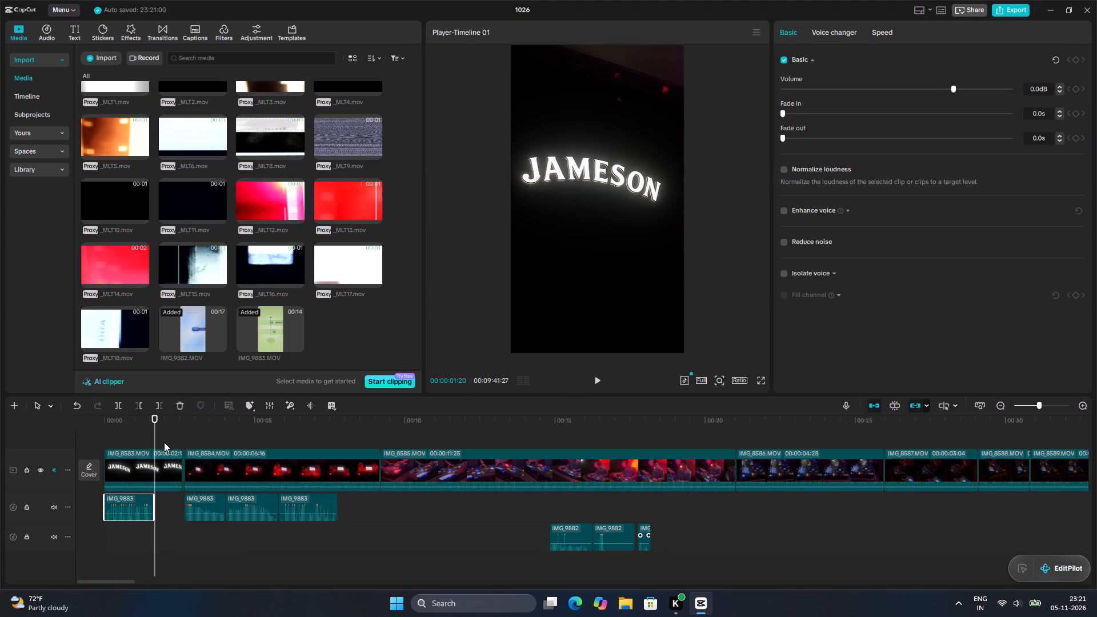
Move the IMG_8583 clip from the start of the main track to between IMG_8585 and IMG_8586.
left_click_drag(151, 429, 201, 446)
left_click_drag(125, 454, 698, 480)
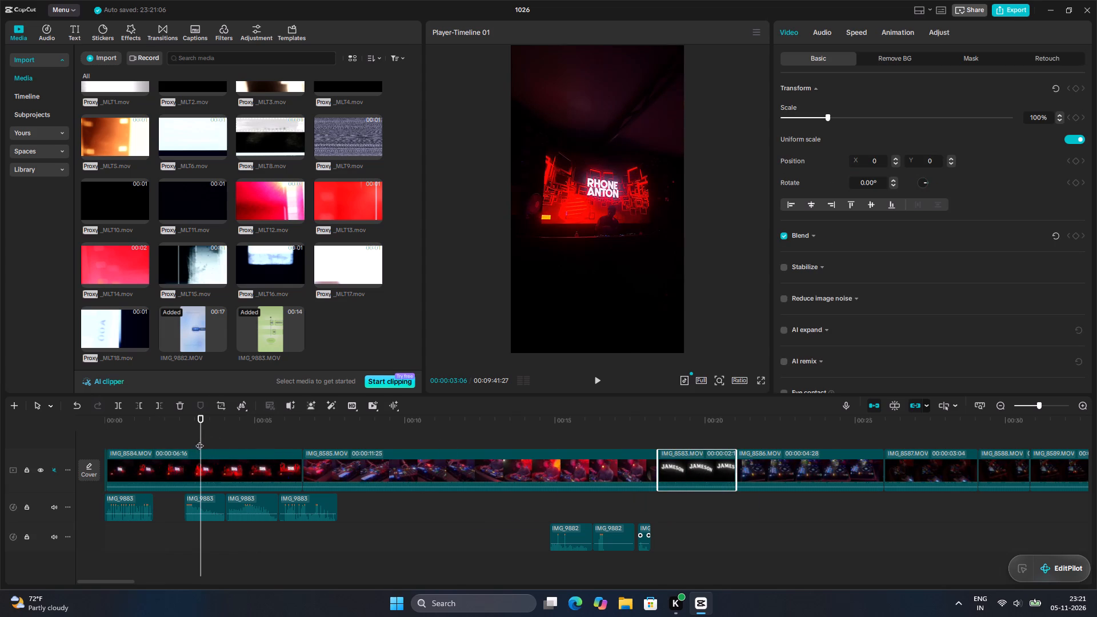
Scrub through the main-track footage forward past IMG_8614 and back to 00:01:42:09 to examine the available shots.
left_click_drag(201, 438, 1096, 432)
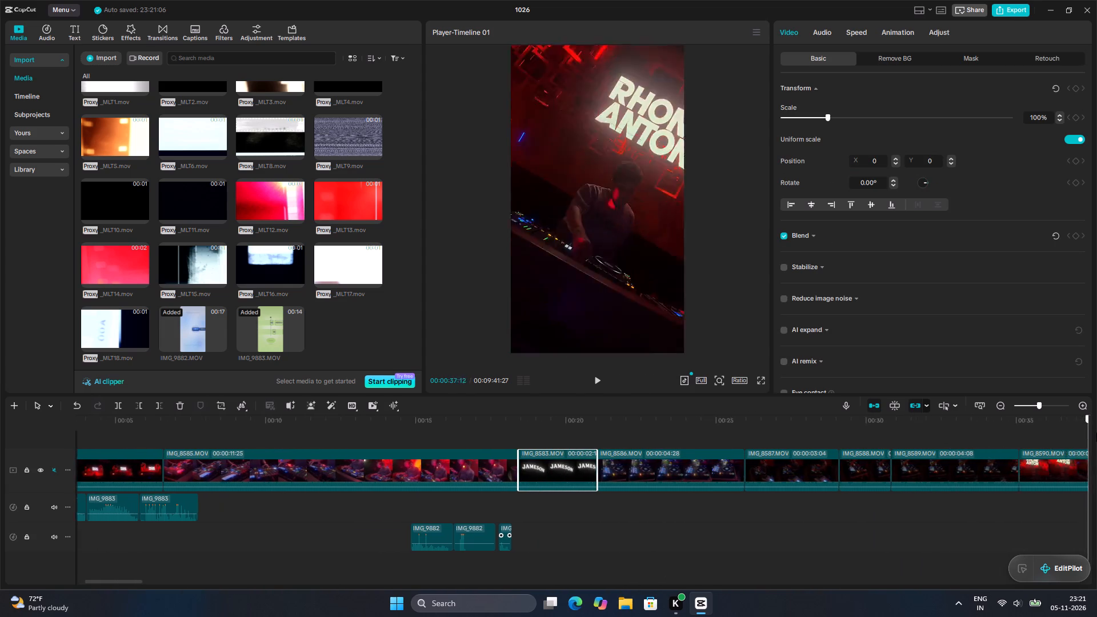
left_click_drag(1096, 432, 1096, 431)
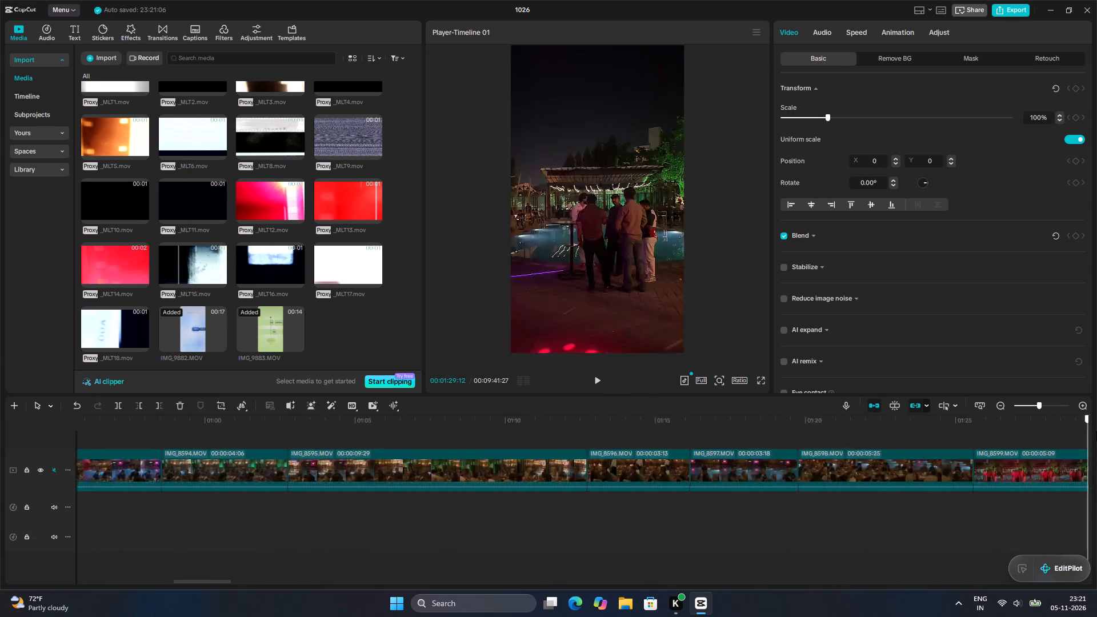
left_click_drag(1096, 431, 1096, 359)
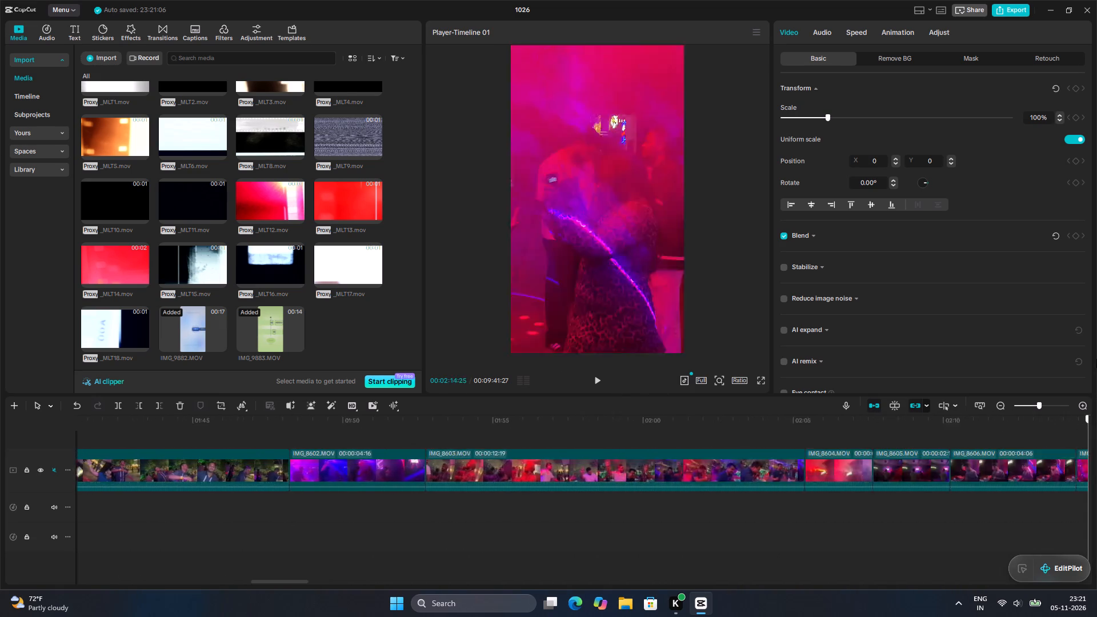
left_click_drag(1096, 359, 369, 304)
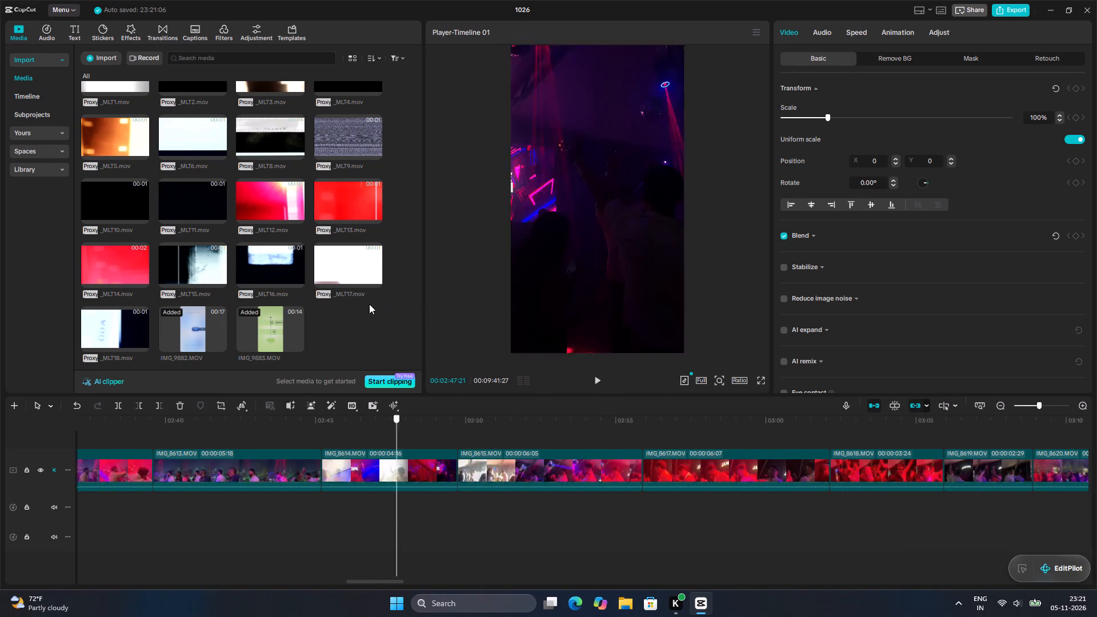
left_click_drag(369, 304, 502, 307)
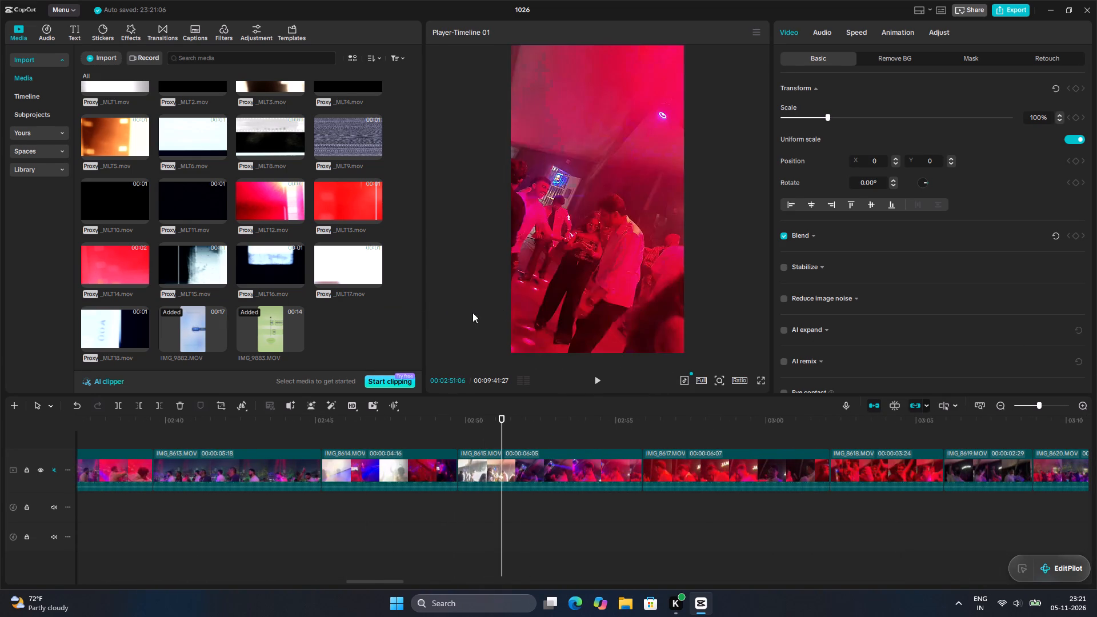
left_click_drag(501, 426, 336, 438)
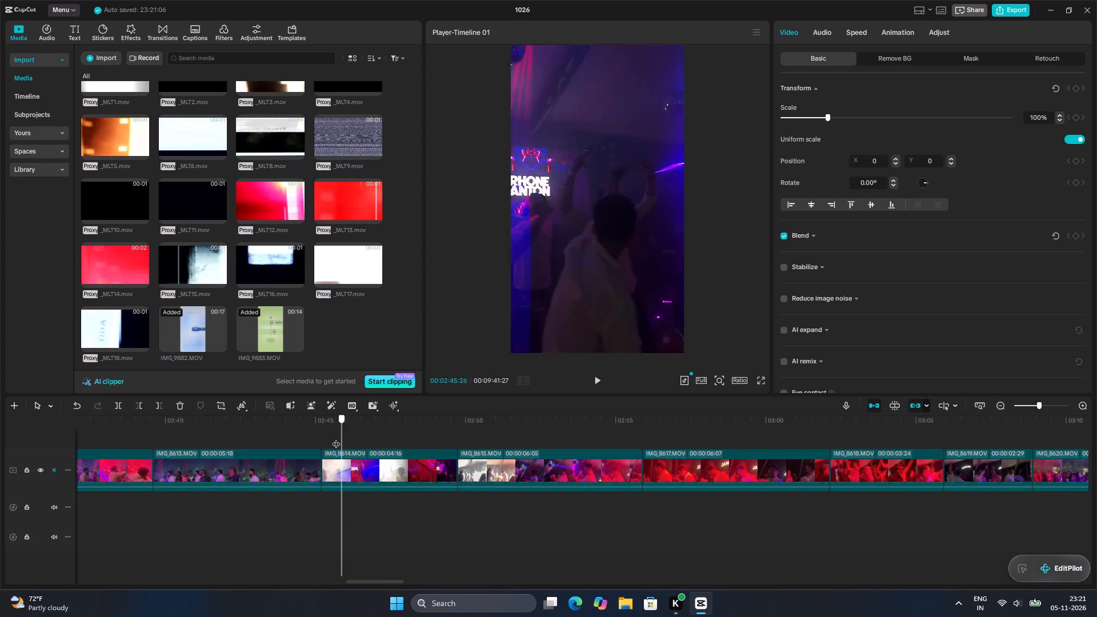
left_click_drag(336, 438, 104, 437)
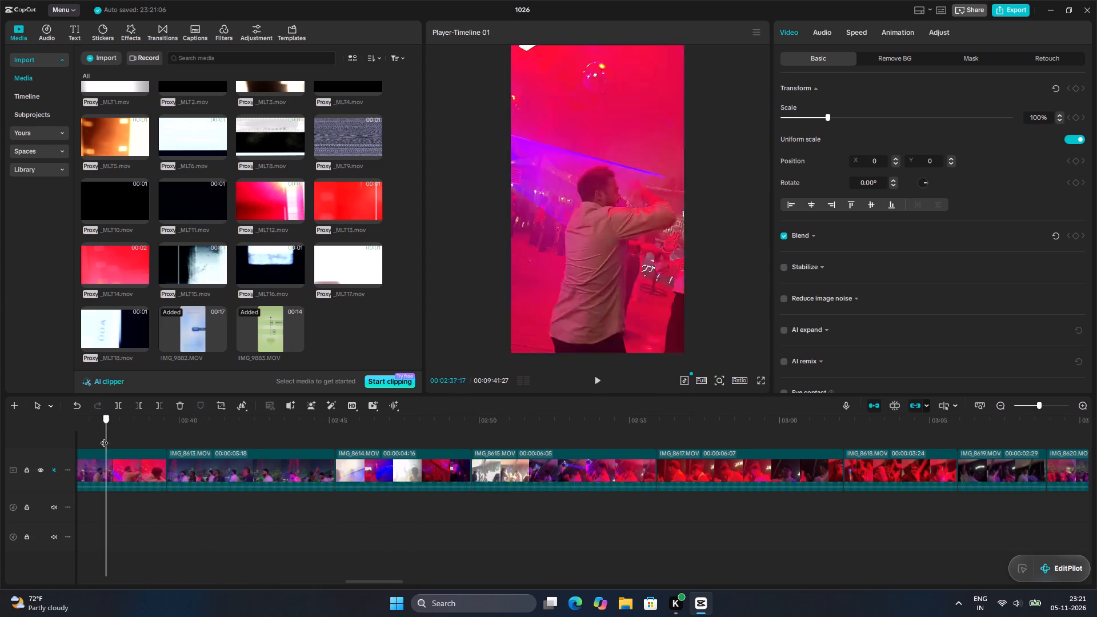
left_click_drag(104, 437, 129, 427)
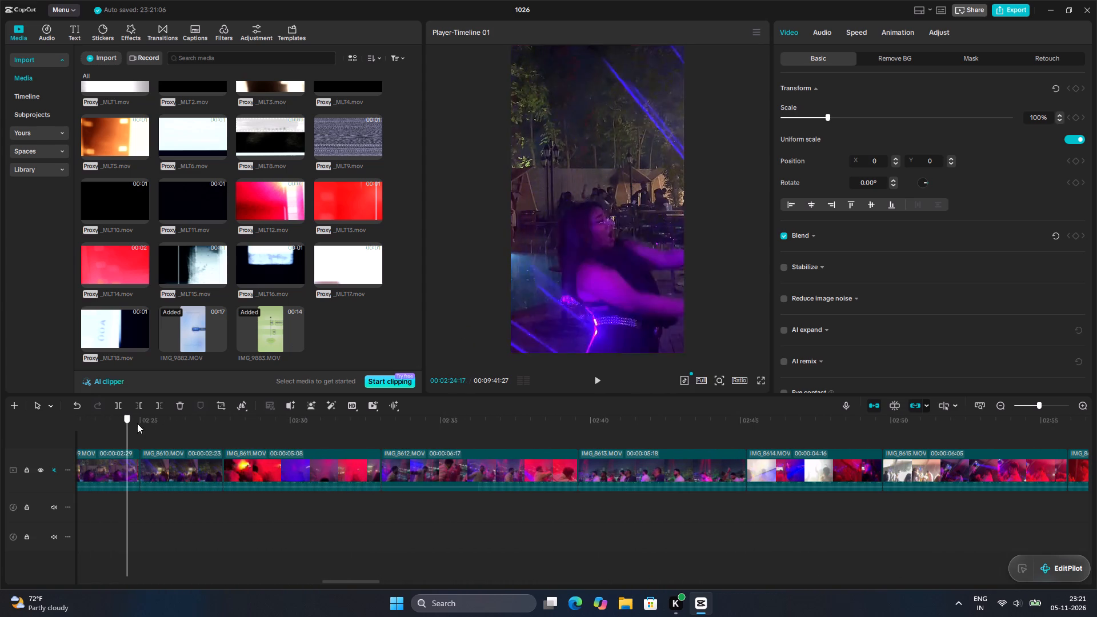
left_click_drag(131, 429, 99, 435)
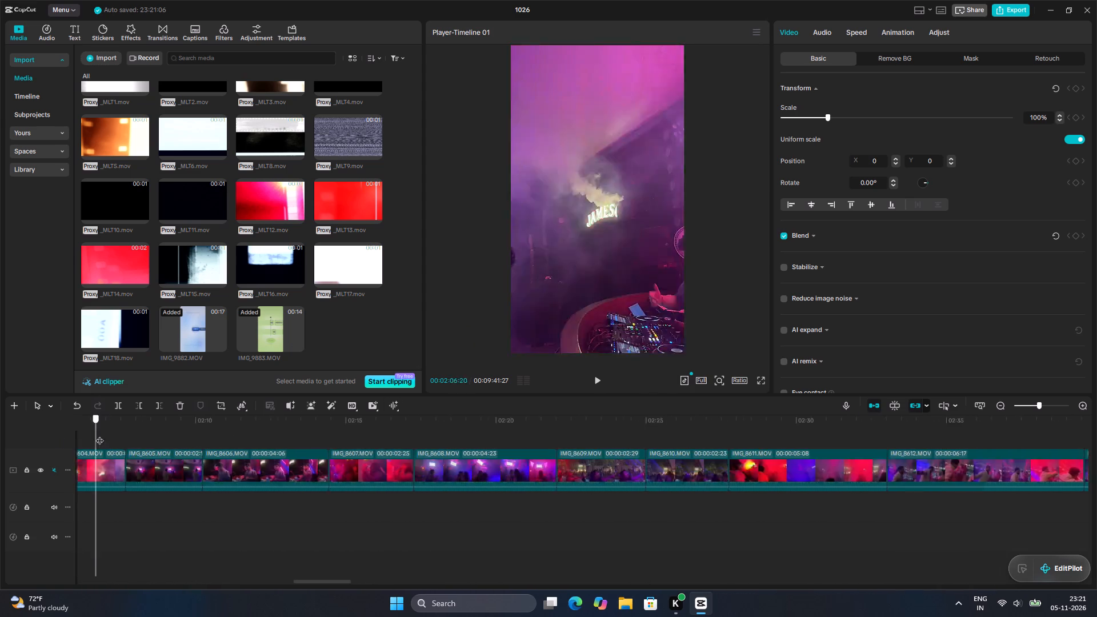
left_click_drag(99, 435, 43, 435)
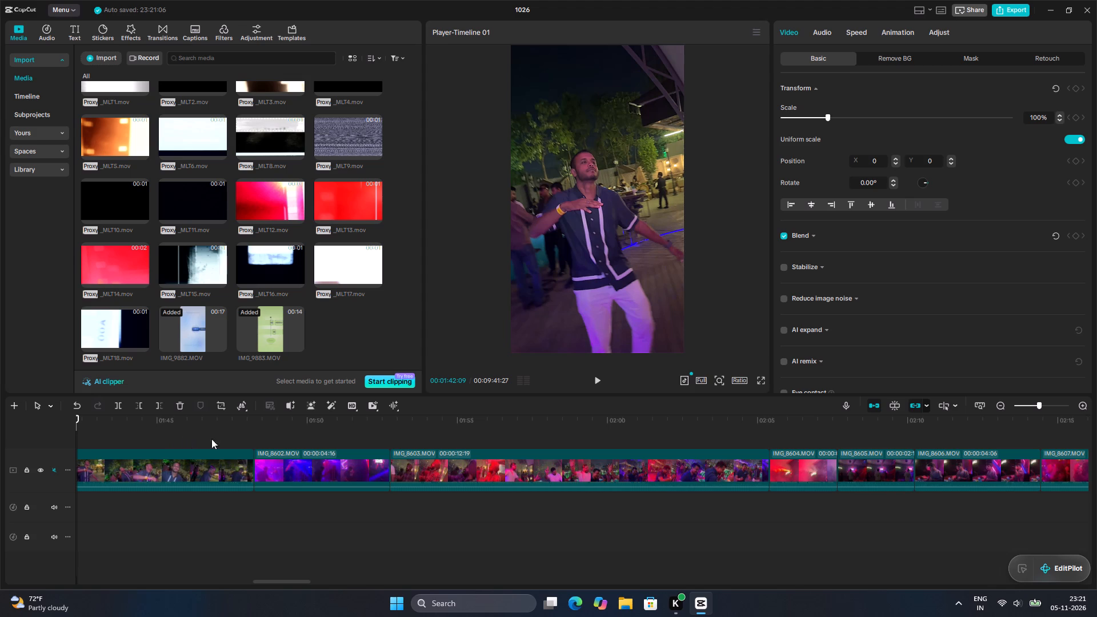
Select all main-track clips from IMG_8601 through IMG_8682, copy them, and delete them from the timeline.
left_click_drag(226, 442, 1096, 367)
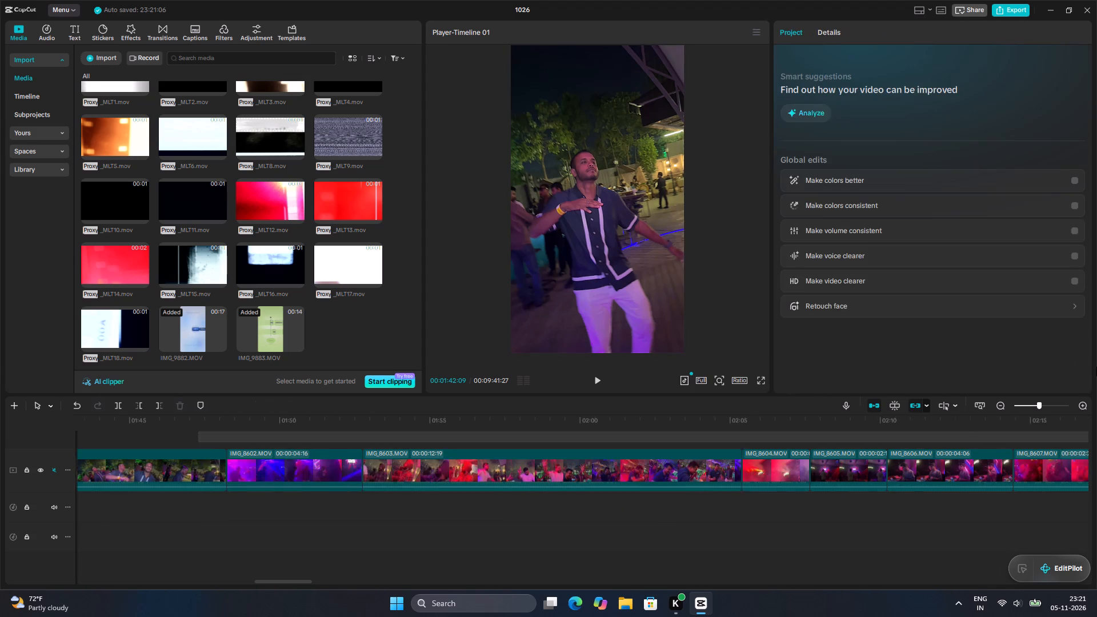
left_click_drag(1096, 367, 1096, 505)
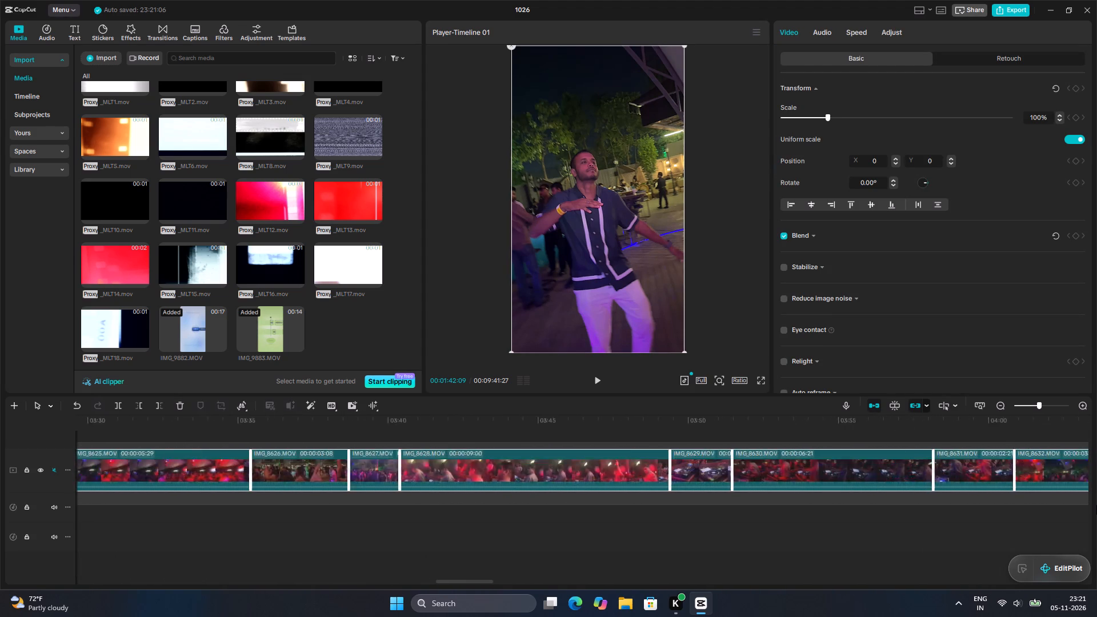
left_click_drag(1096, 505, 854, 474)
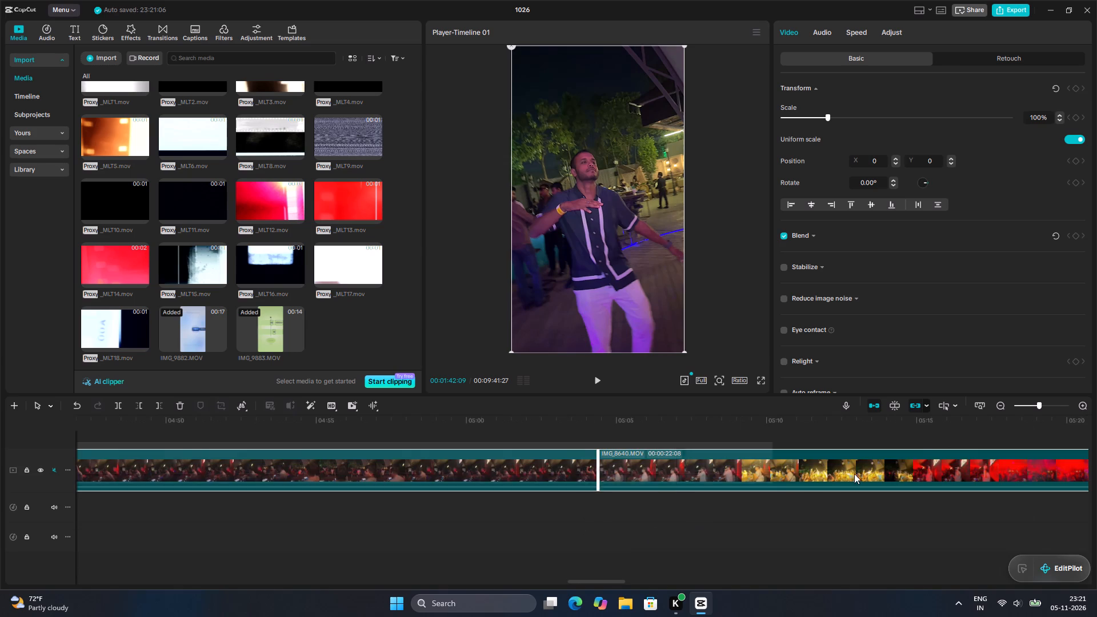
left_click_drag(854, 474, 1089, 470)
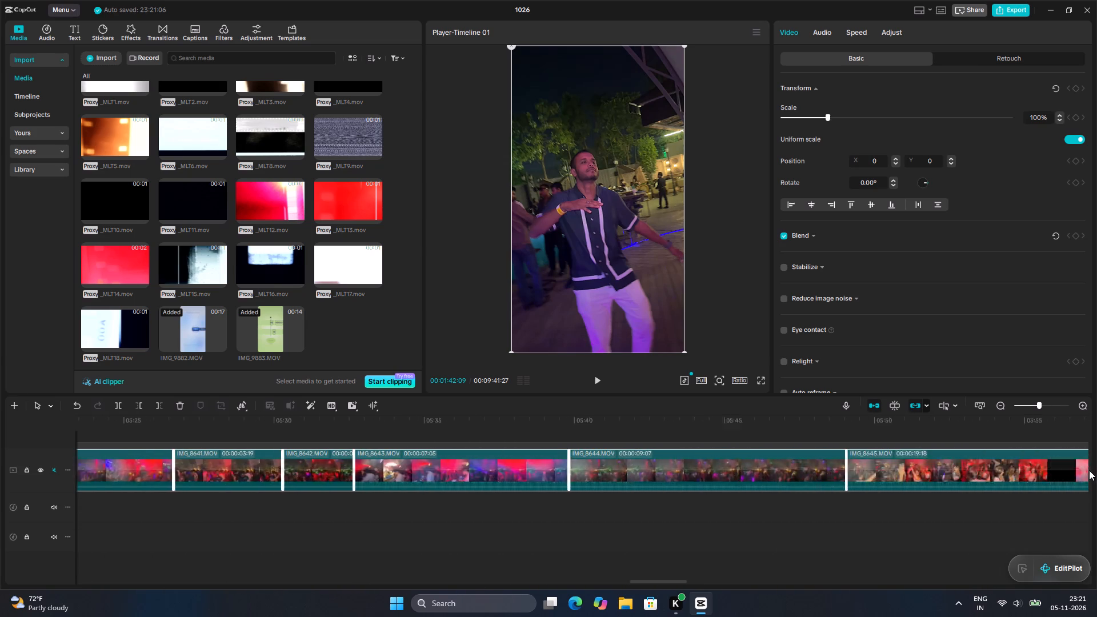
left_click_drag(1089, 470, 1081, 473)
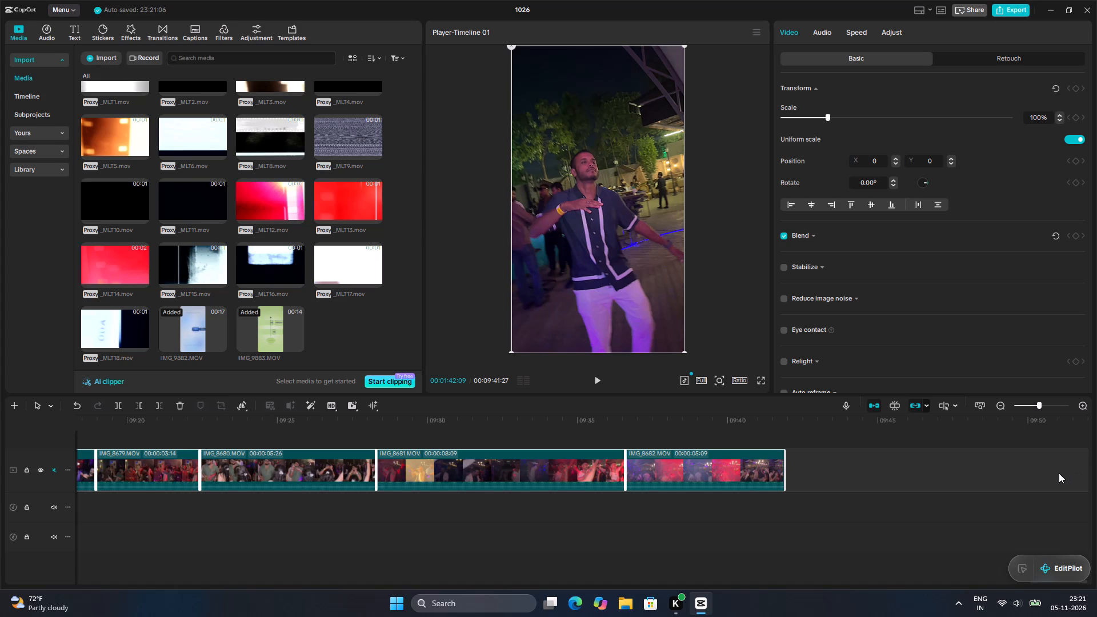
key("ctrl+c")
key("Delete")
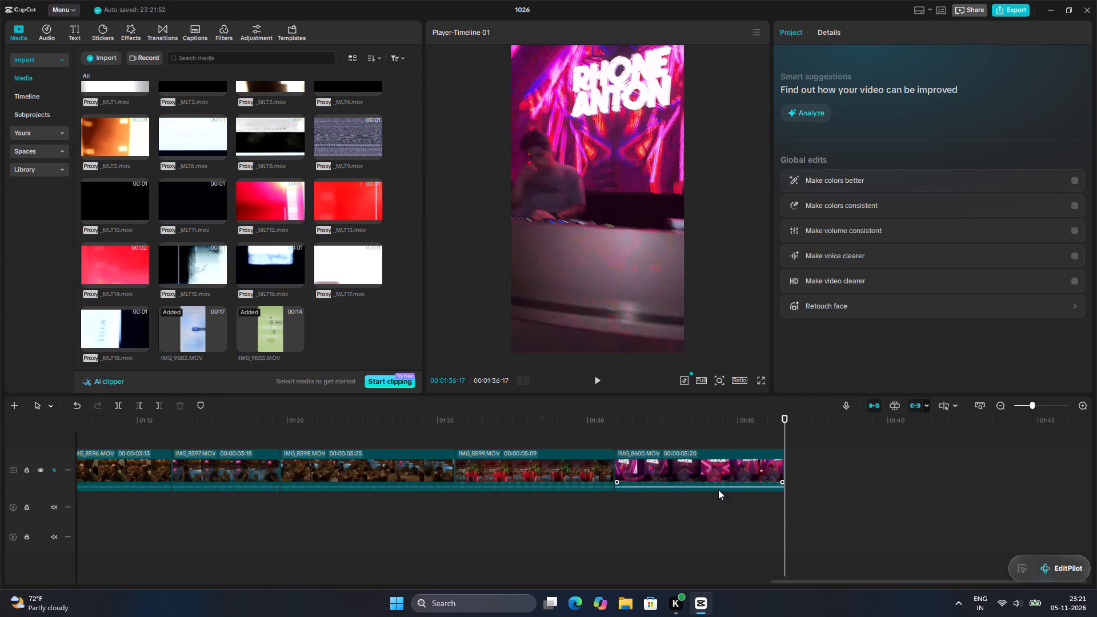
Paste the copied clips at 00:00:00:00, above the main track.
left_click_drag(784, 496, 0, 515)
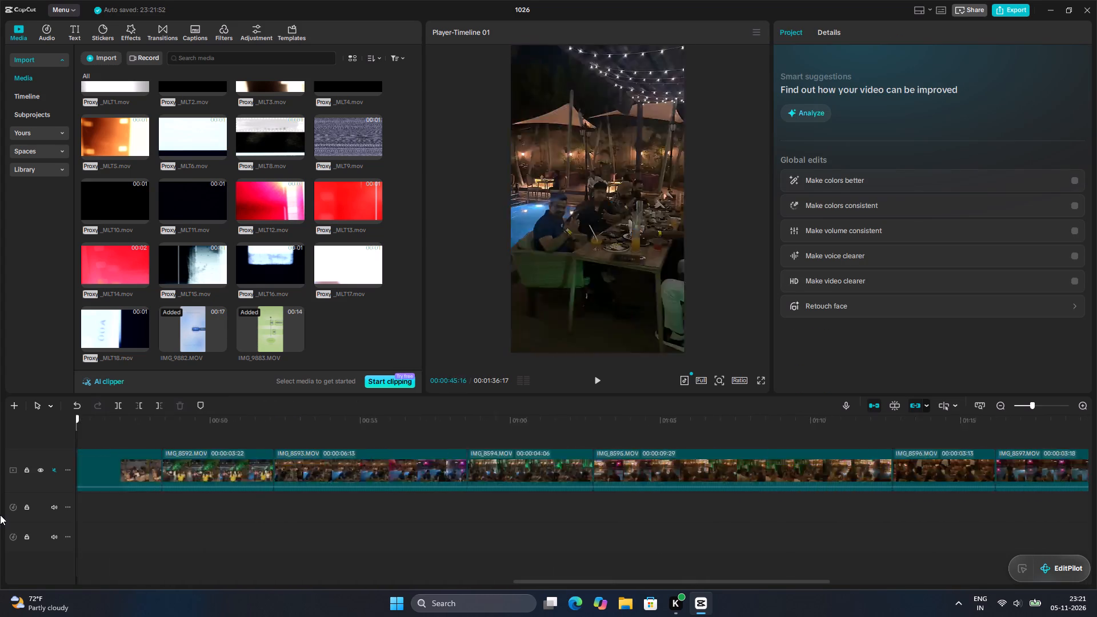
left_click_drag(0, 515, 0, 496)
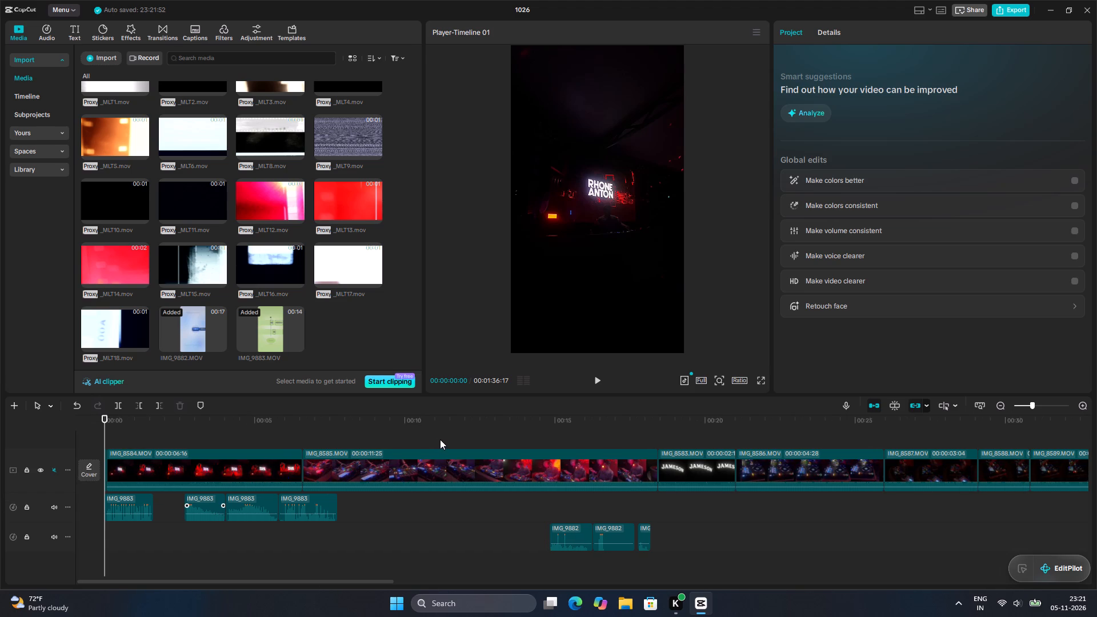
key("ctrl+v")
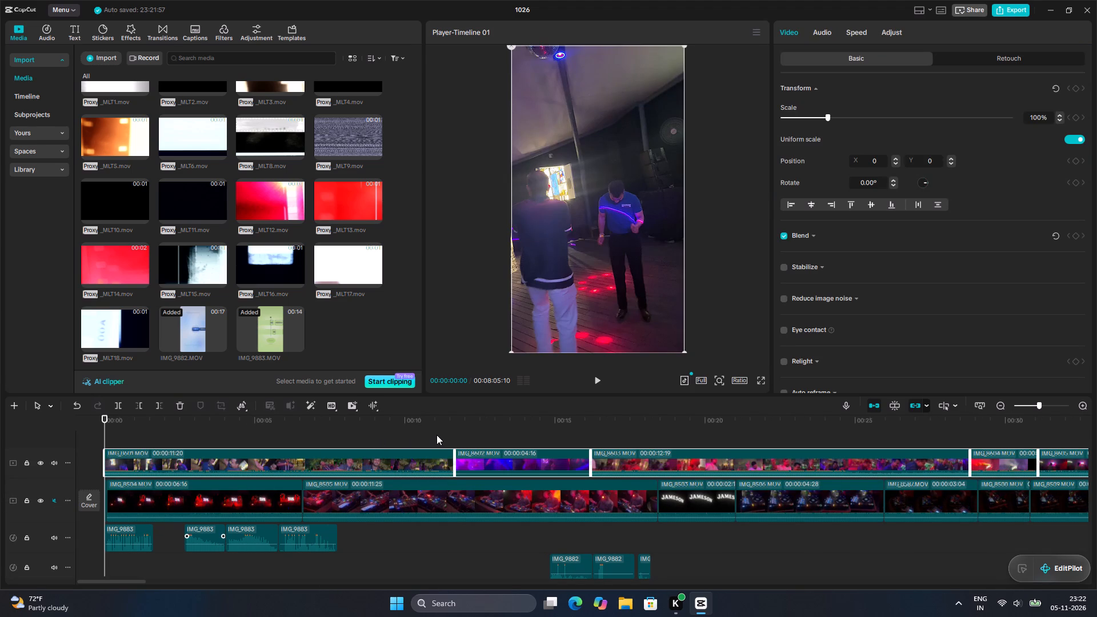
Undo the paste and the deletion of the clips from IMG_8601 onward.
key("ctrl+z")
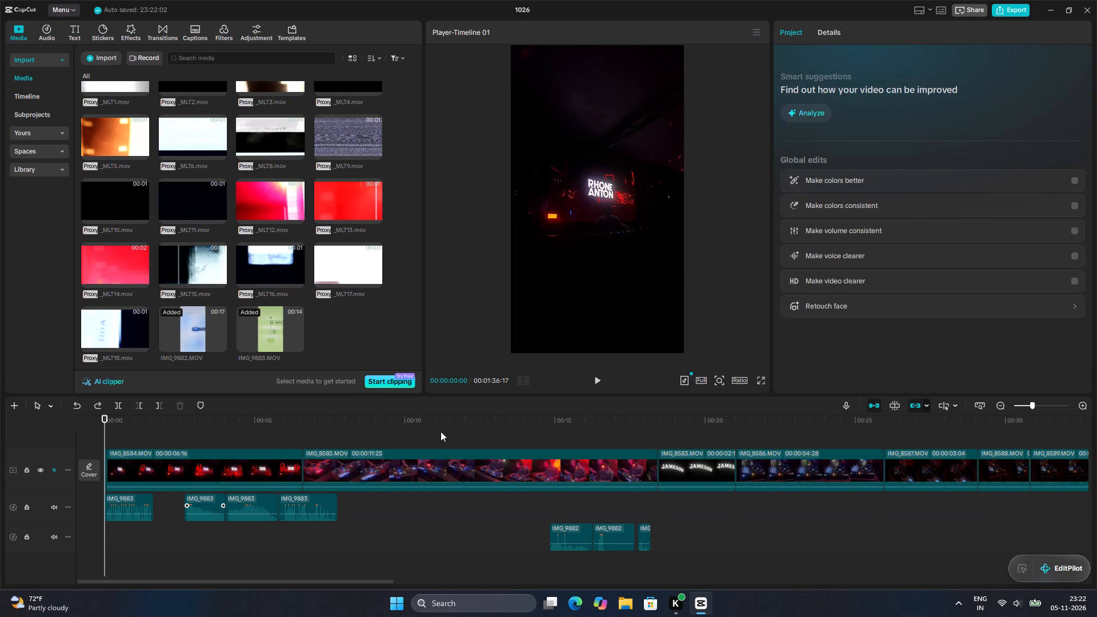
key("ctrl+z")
Move the main-track clips from the one just before IMG_8644 through the last clip onto a new track above, starting at 00:00:00:00.
scroll(671, 491, "down", 7)
scroll(302, 428, "up", 2)
scroll(414, 380, "up", 6)
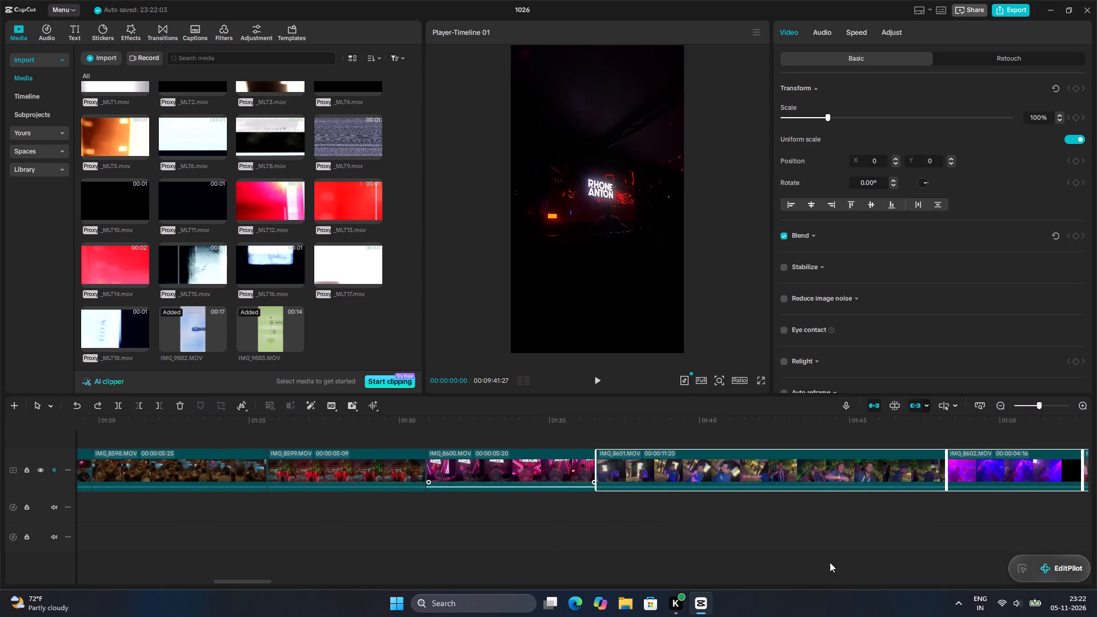
scroll(1014, 559, "down", 11)
scroll(742, 550, "down", 20, "ctrl")
scroll(742, 550, "down", 8, "ctrl")
scroll(739, 550, "up", 1, "ctrl")
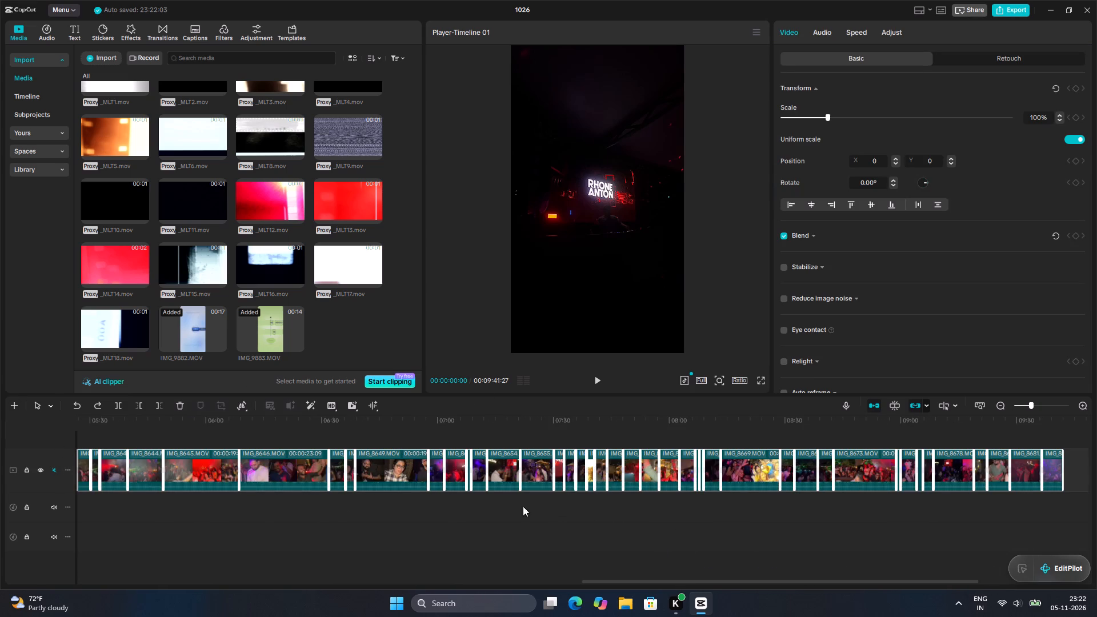
scroll(302, 506, "up", 4)
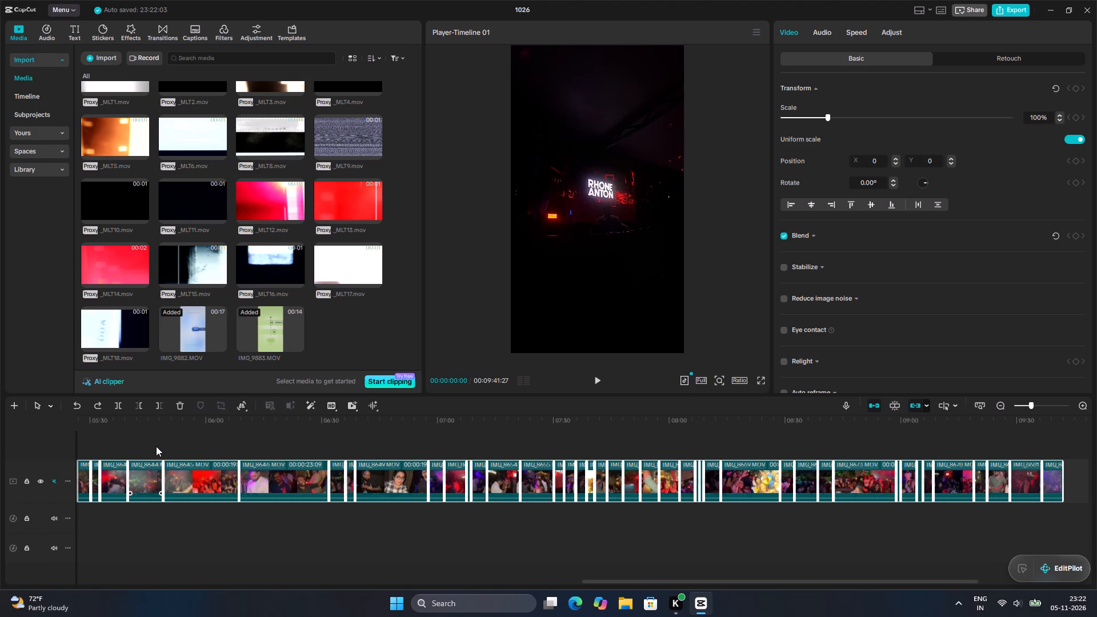
left_click(172, 433)
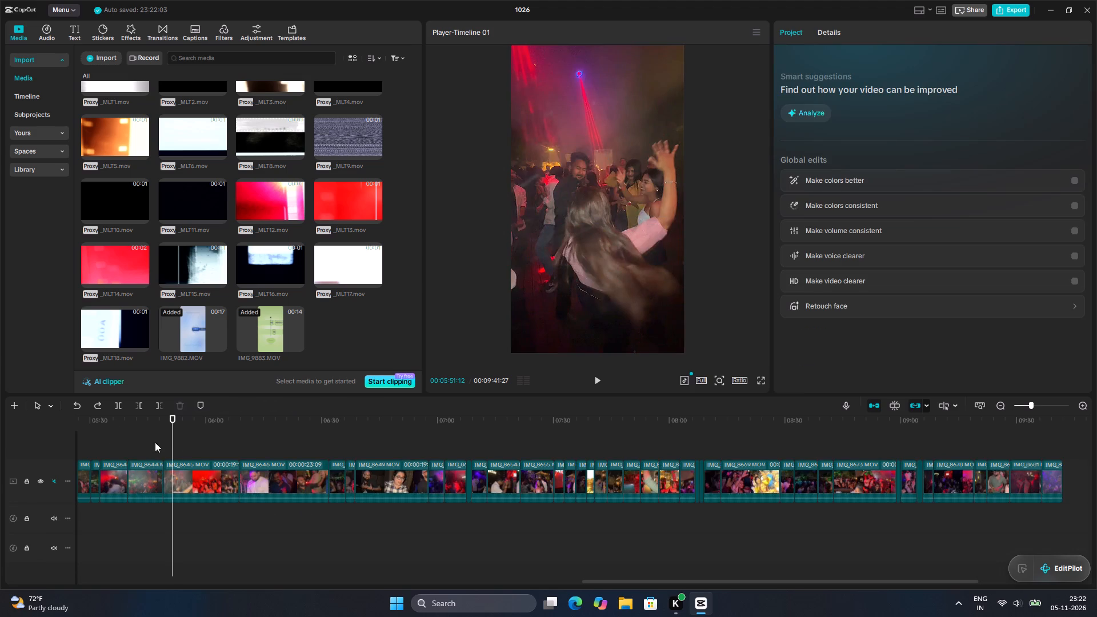
left_click_drag(105, 446, 905, 529)
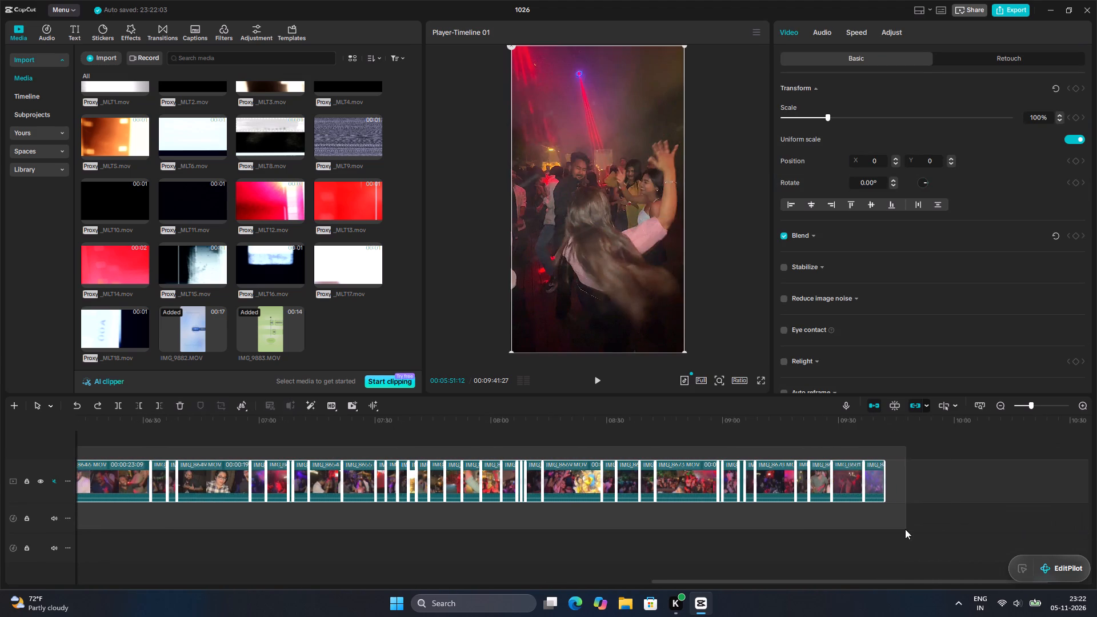
left_click_drag(905, 529, 891, 516)
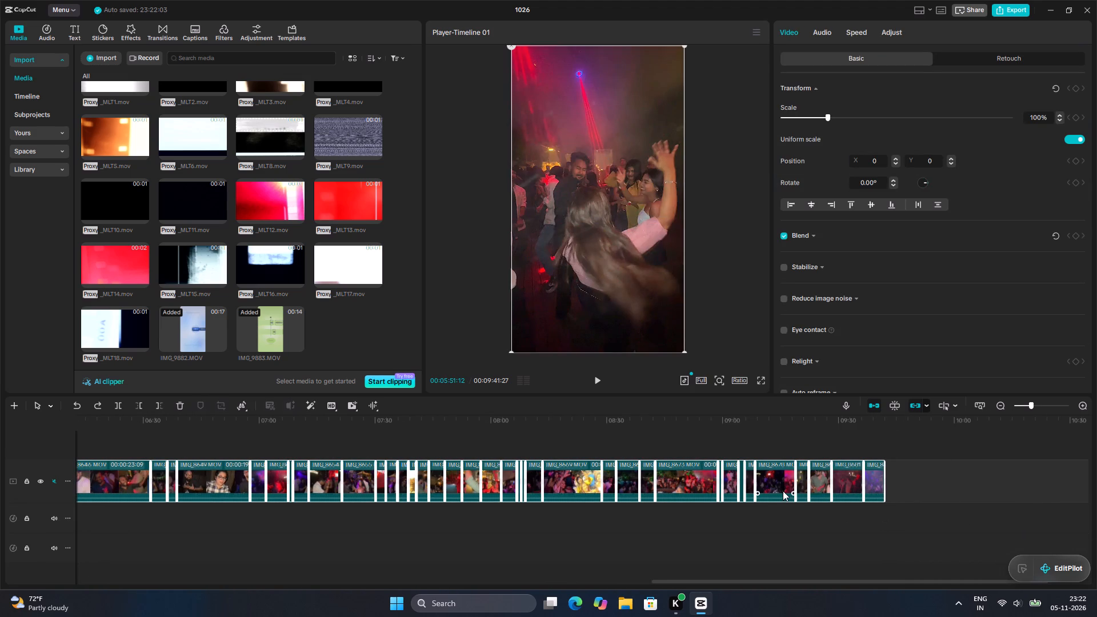
left_click_drag(632, 472, 148, 439)
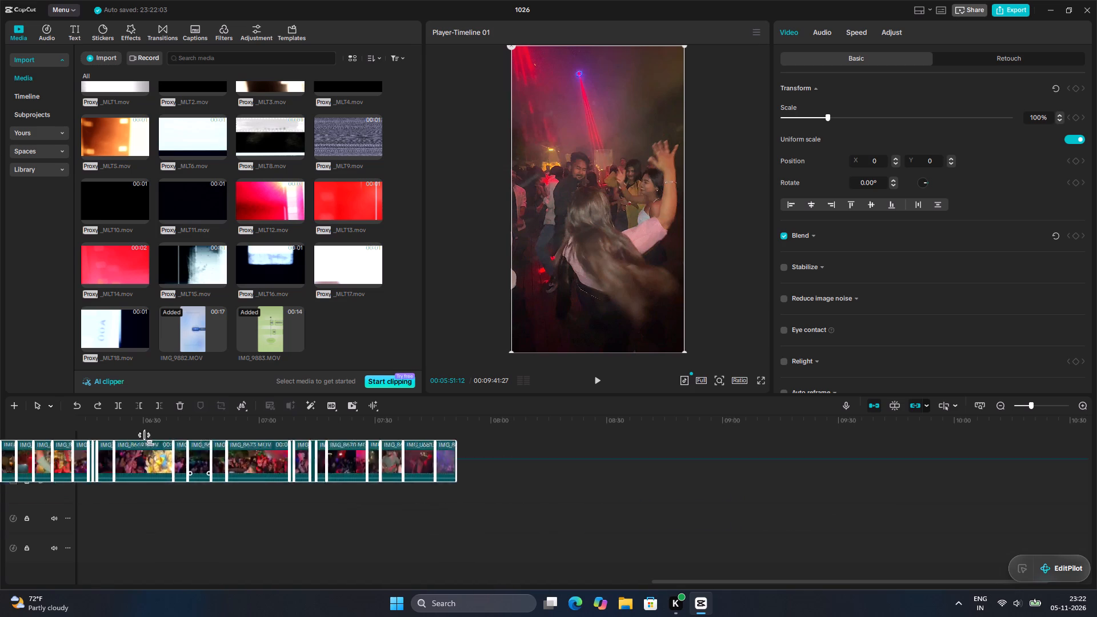
left_click_drag(148, 439, 0, 450)
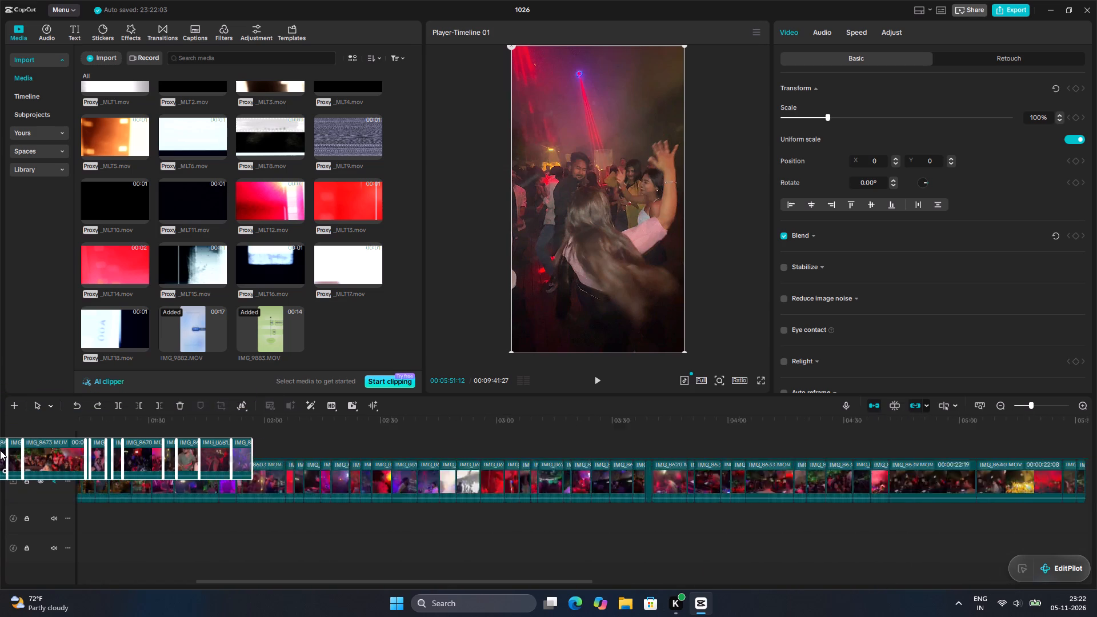
left_click_drag(0, 450, 3, 474)
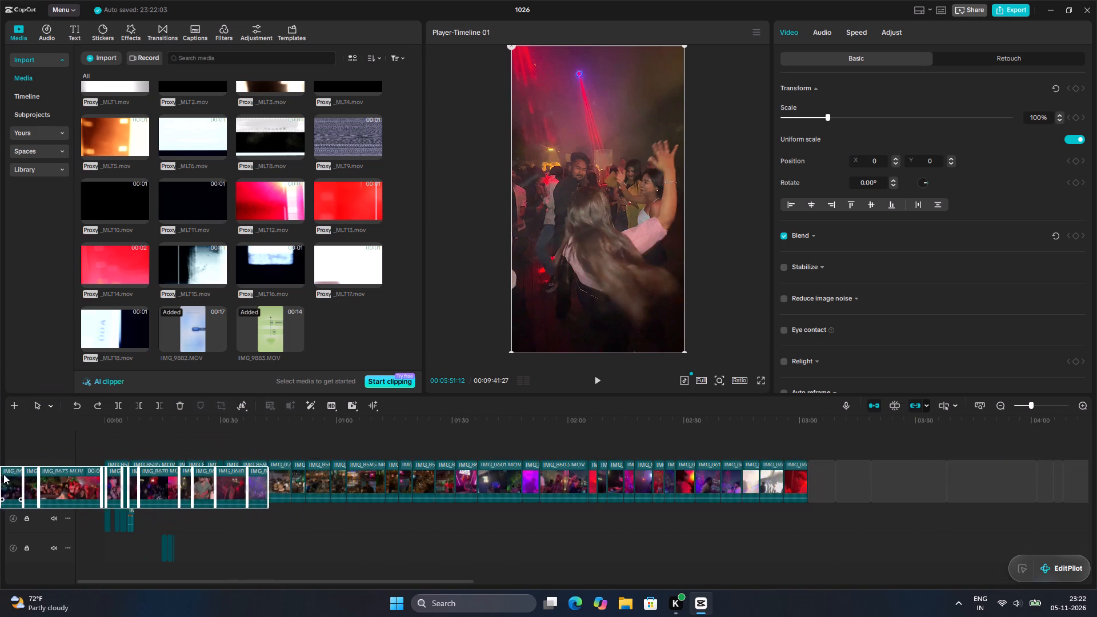
left_click_drag(3, 474, 438, 562)
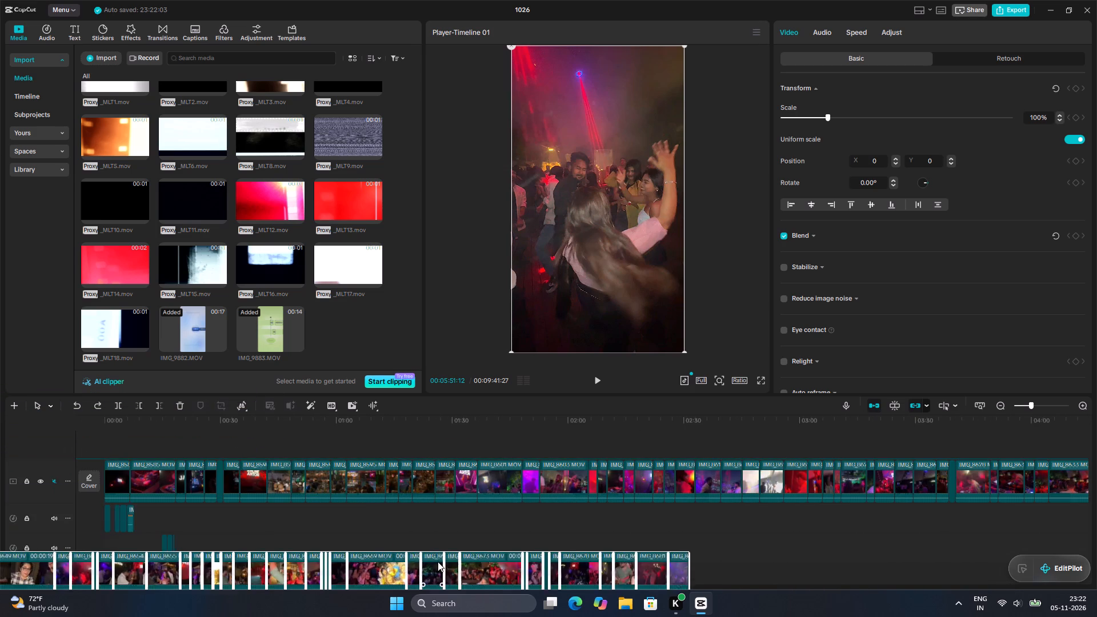
left_click_drag(438, 562, 843, 481)
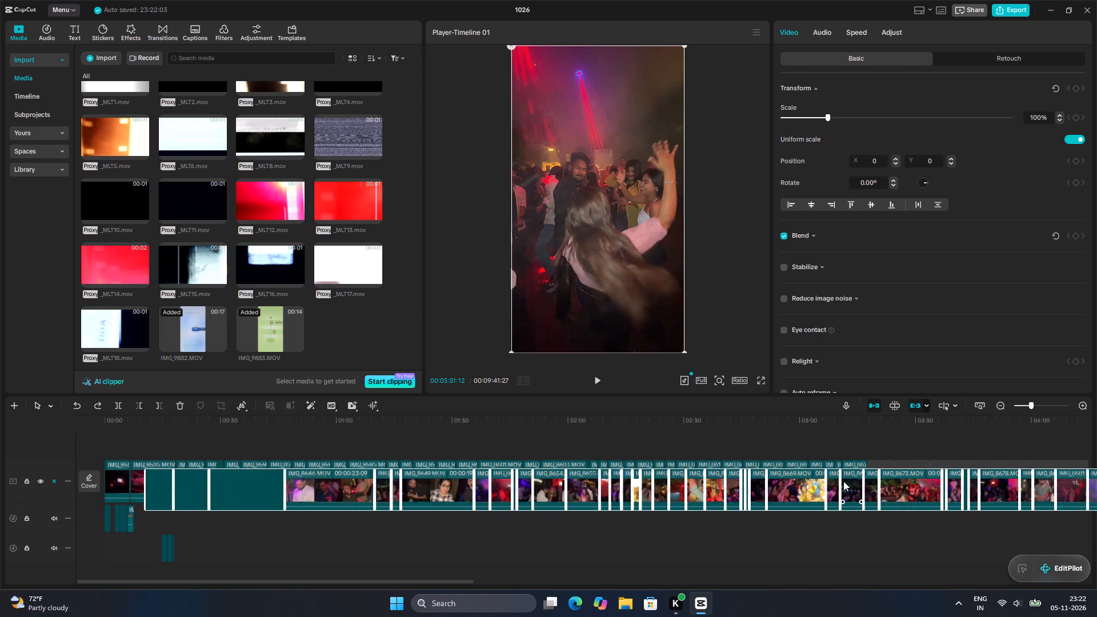
left_click_drag(843, 481, 588, 481)
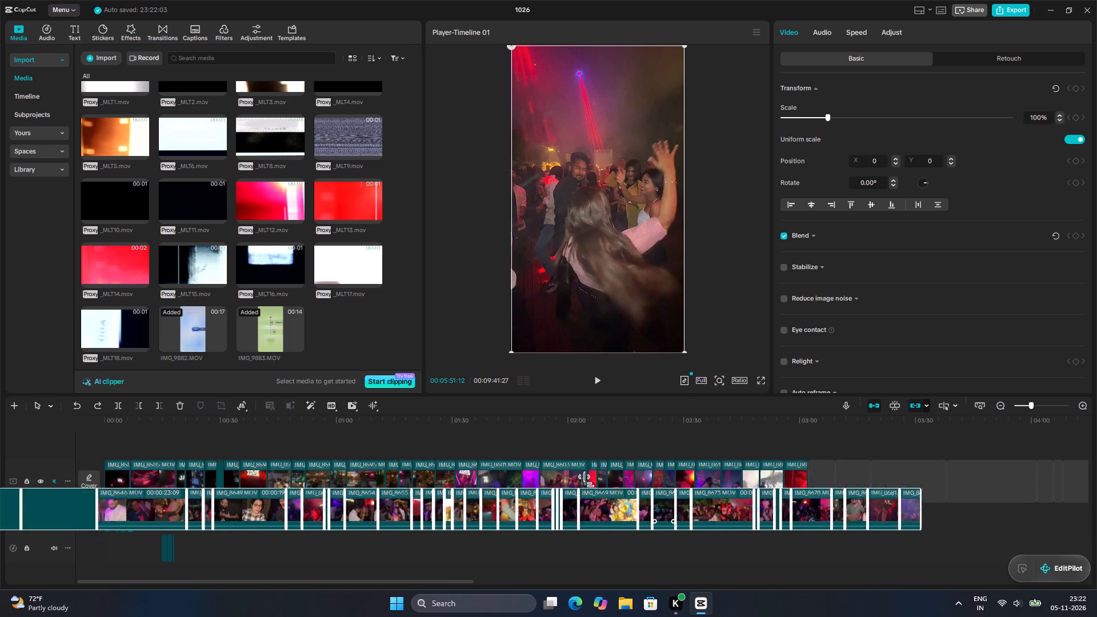
left_click_drag(588, 481, 150, 474)
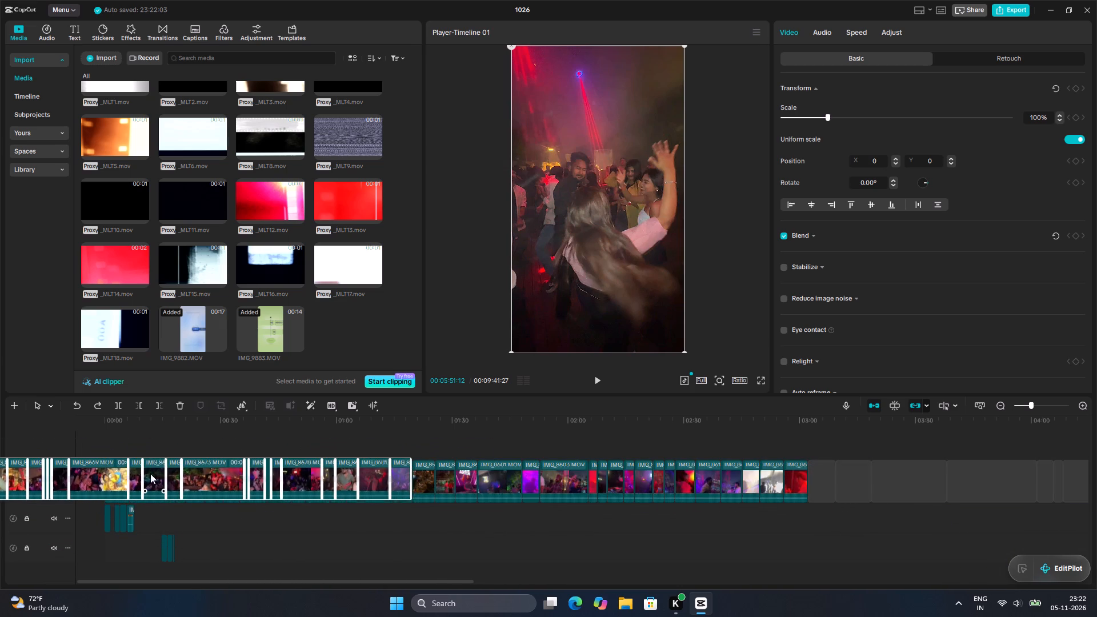
left_click_drag(150, 474, 145, 475)
left_click_drag(859, 474, 859, 474)
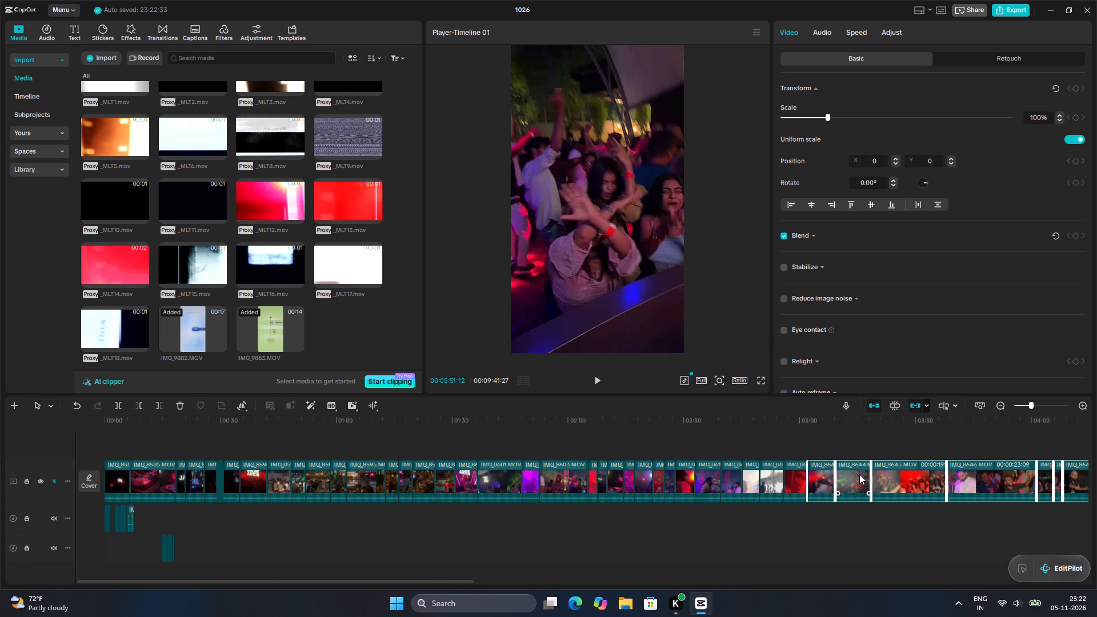
left_click_drag(859, 474, 298, 450)
left_click_drag(570, 473, 415, 471)
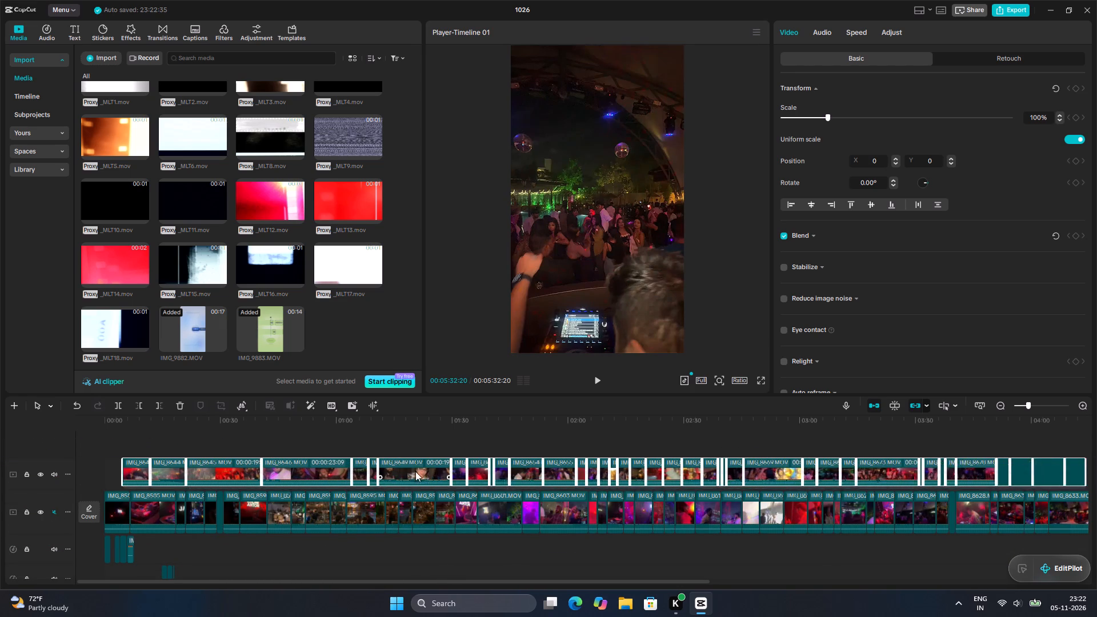
left_click_drag(415, 471, 396, 472)
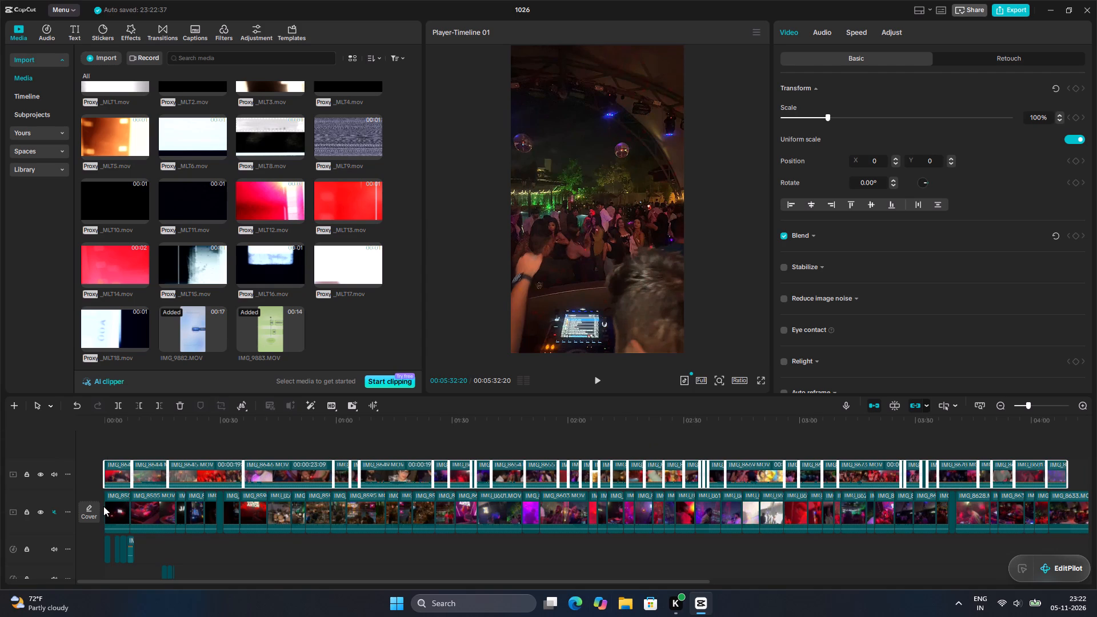
Move all remaining main-track clips, together with the sound effects, onto a new track above the first overlay track, starting at about 01:54.
left_click_drag(102, 506, 181, 541)
left_click_drag(93, 492, 1096, 575)
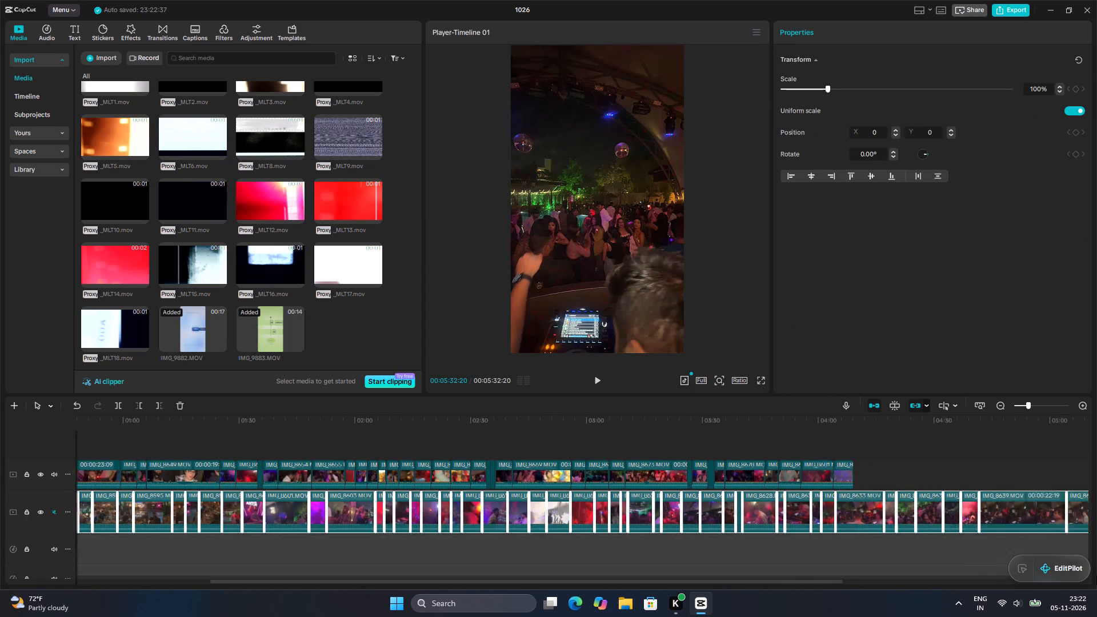
left_click_drag(1096, 575, 780, 544)
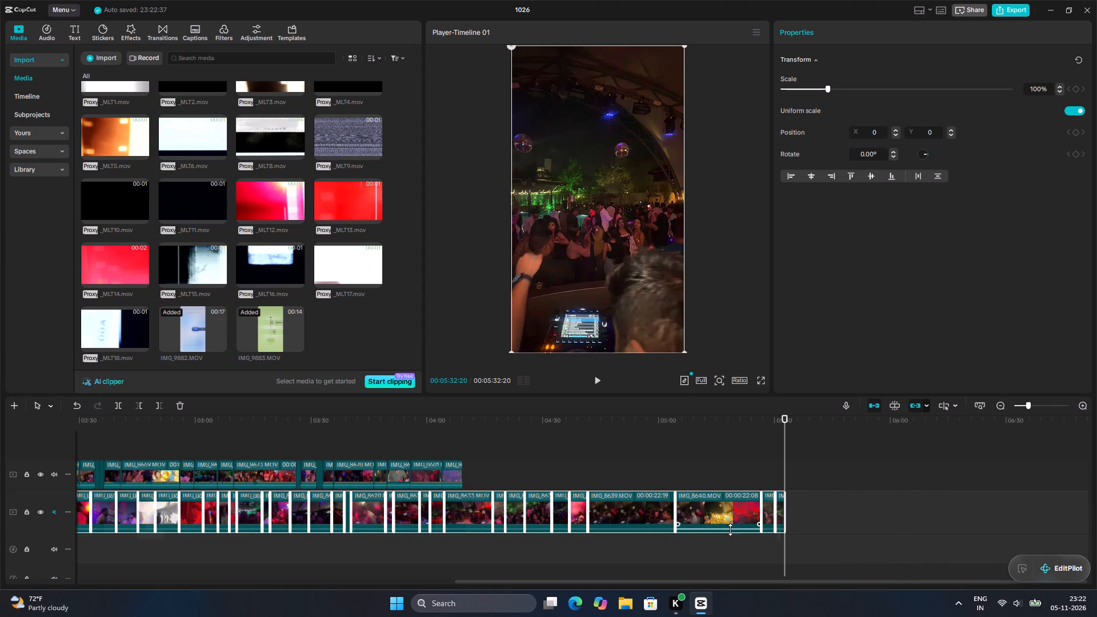
left_click_drag(644, 497, 1096, 518)
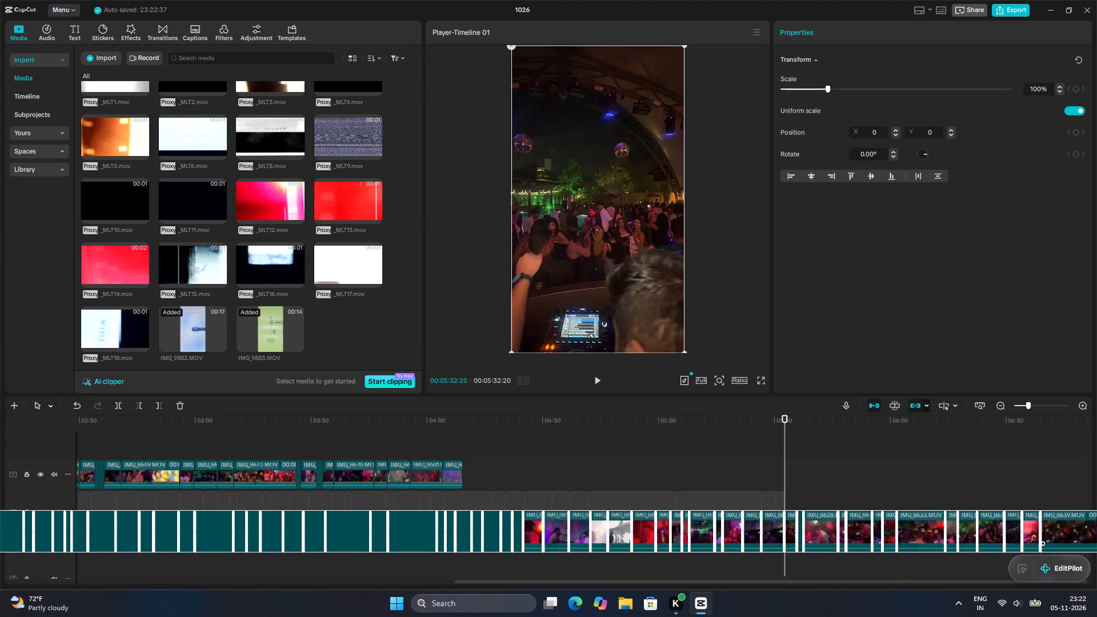
left_click_drag(1096, 518, 1096, 516)
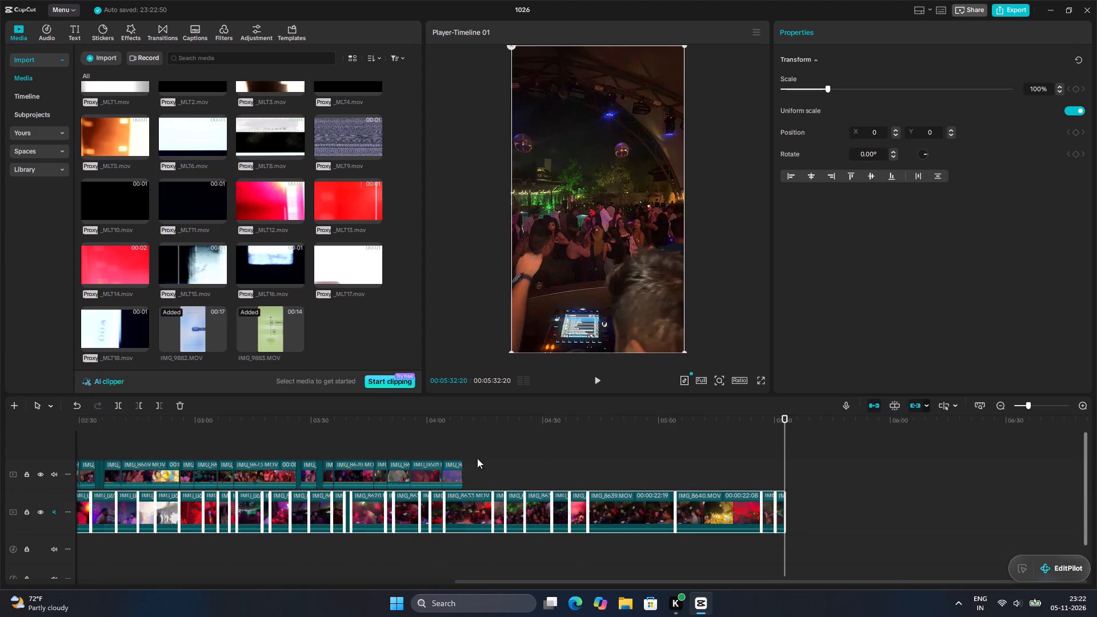
left_click_drag(365, 492, 805, 460)
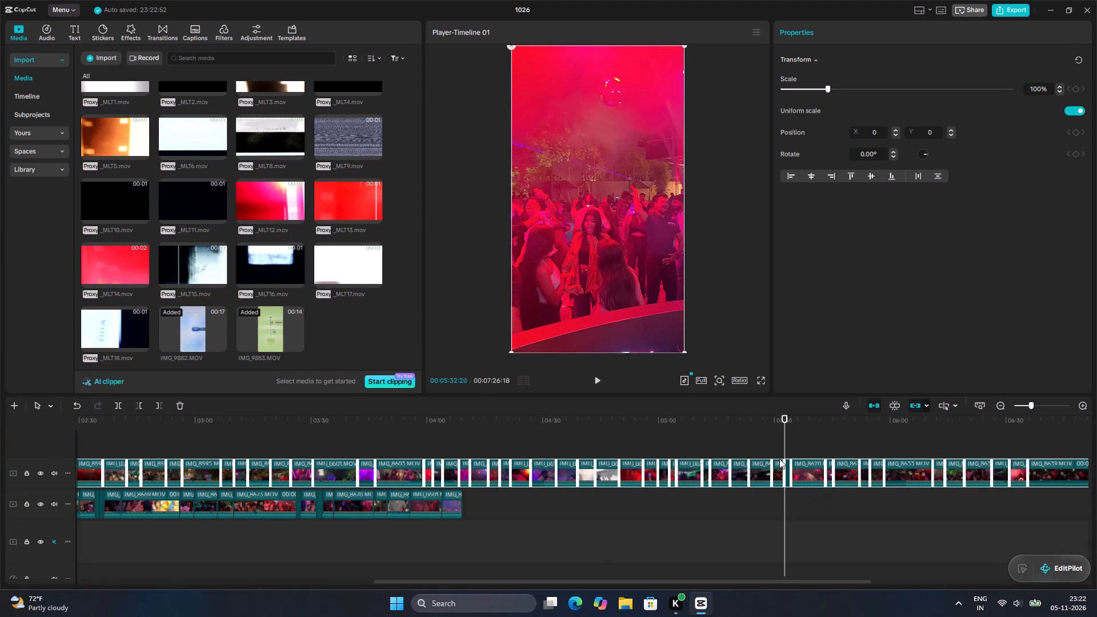
left_click_drag(642, 468, 820, 477)
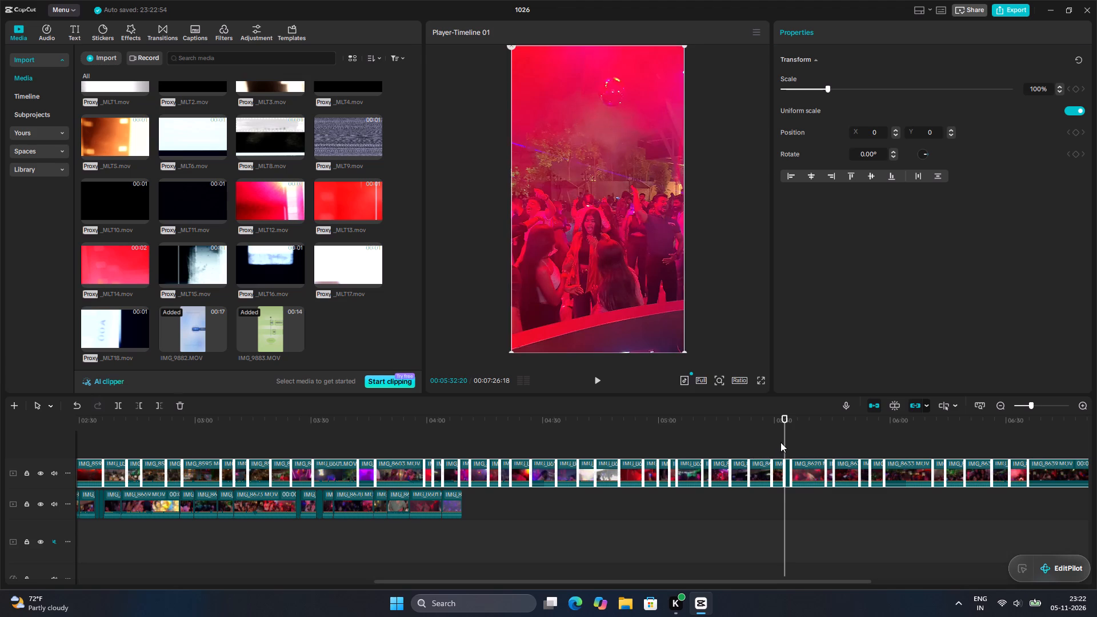
Scrub the playhead back through the footage to 00:00:00:00.
left_click_drag(780, 442, 574, 443)
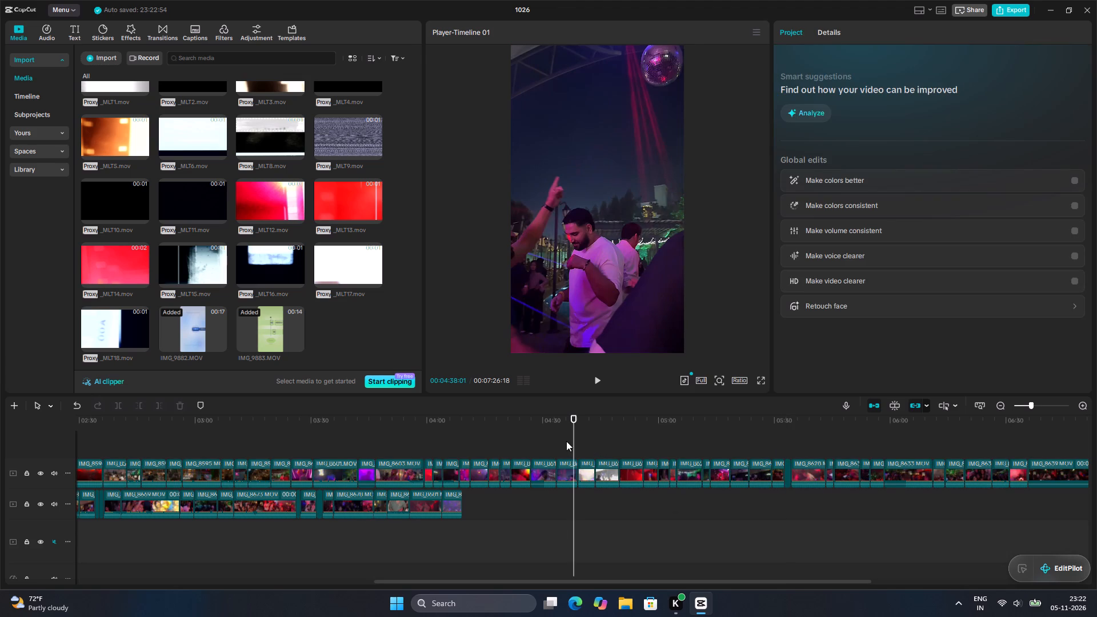
left_click_drag(577, 439, 9, 423)
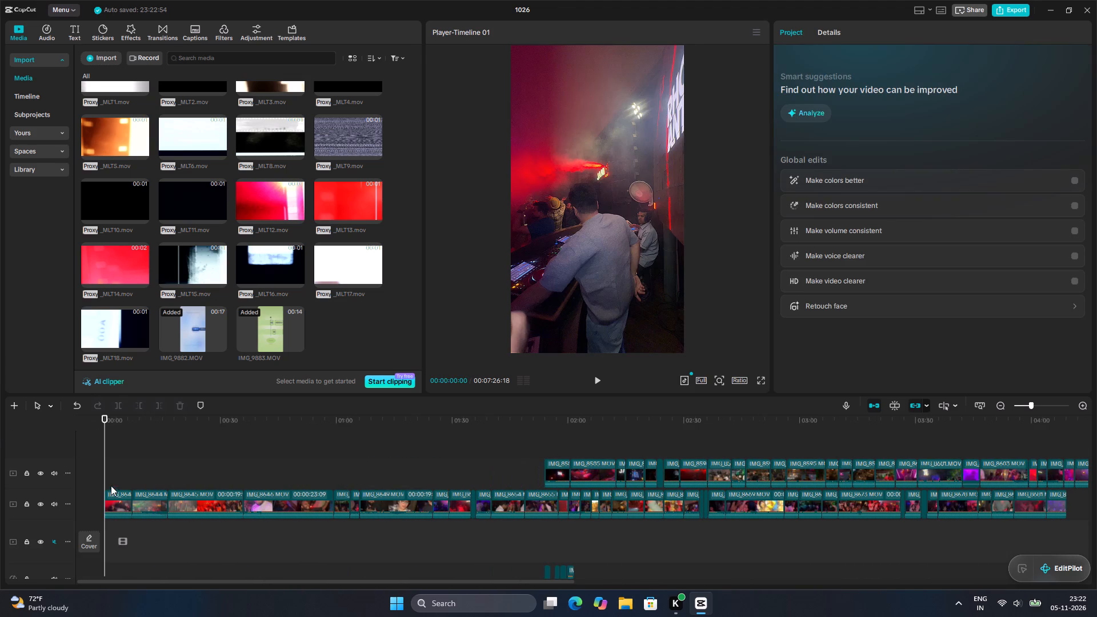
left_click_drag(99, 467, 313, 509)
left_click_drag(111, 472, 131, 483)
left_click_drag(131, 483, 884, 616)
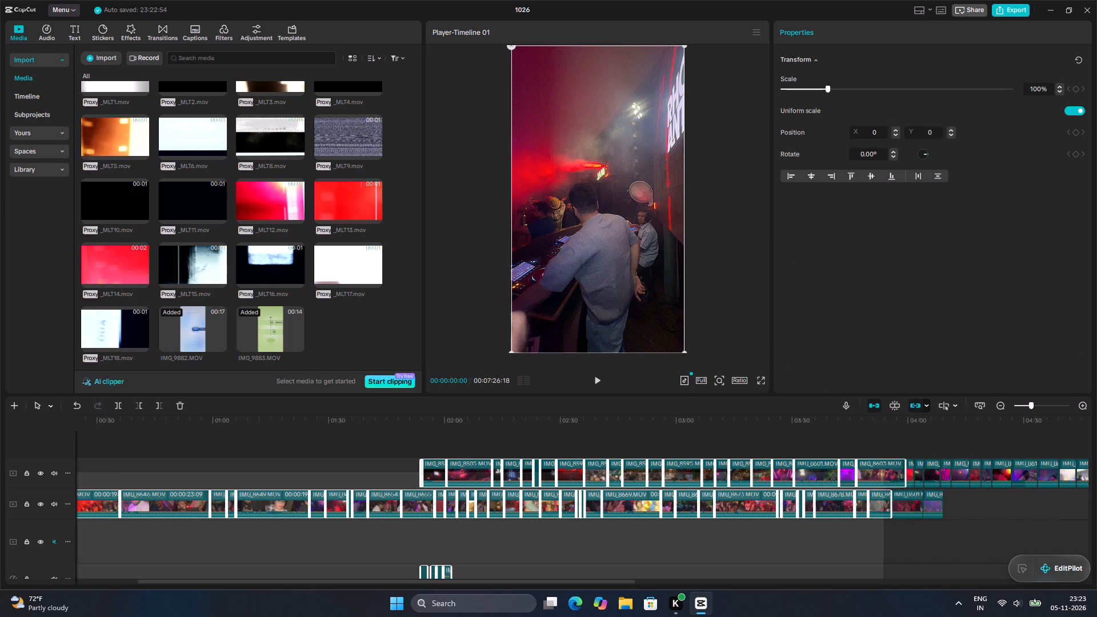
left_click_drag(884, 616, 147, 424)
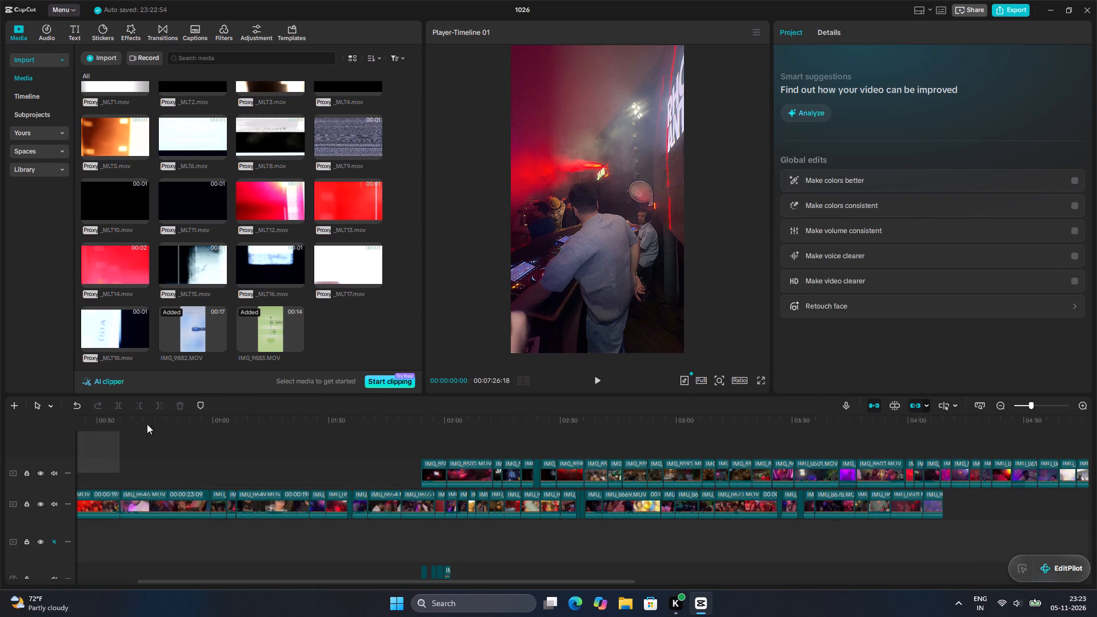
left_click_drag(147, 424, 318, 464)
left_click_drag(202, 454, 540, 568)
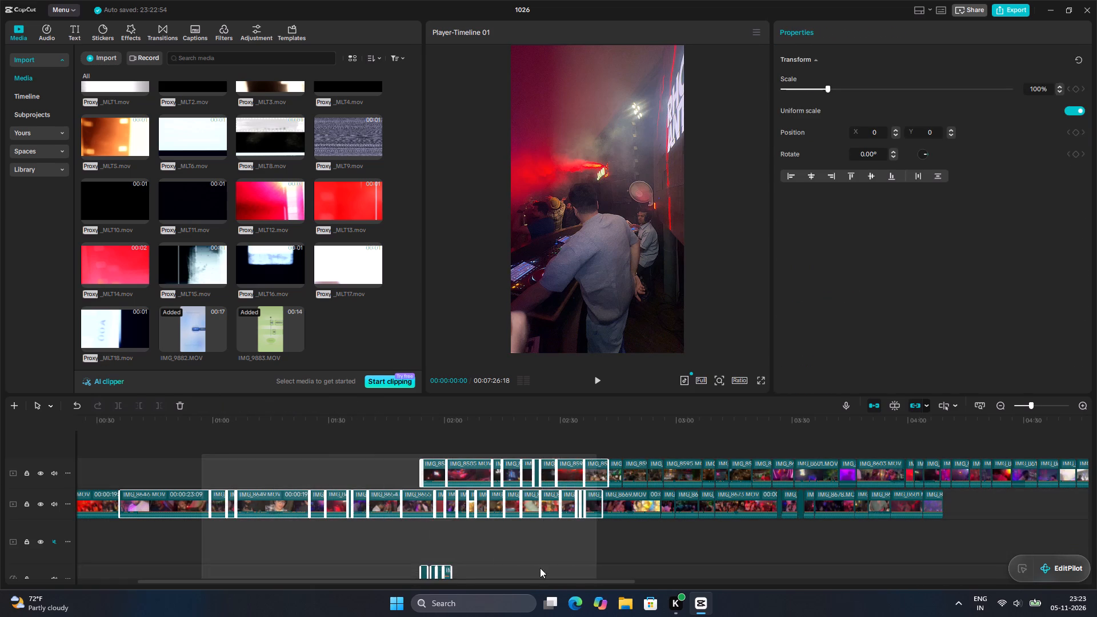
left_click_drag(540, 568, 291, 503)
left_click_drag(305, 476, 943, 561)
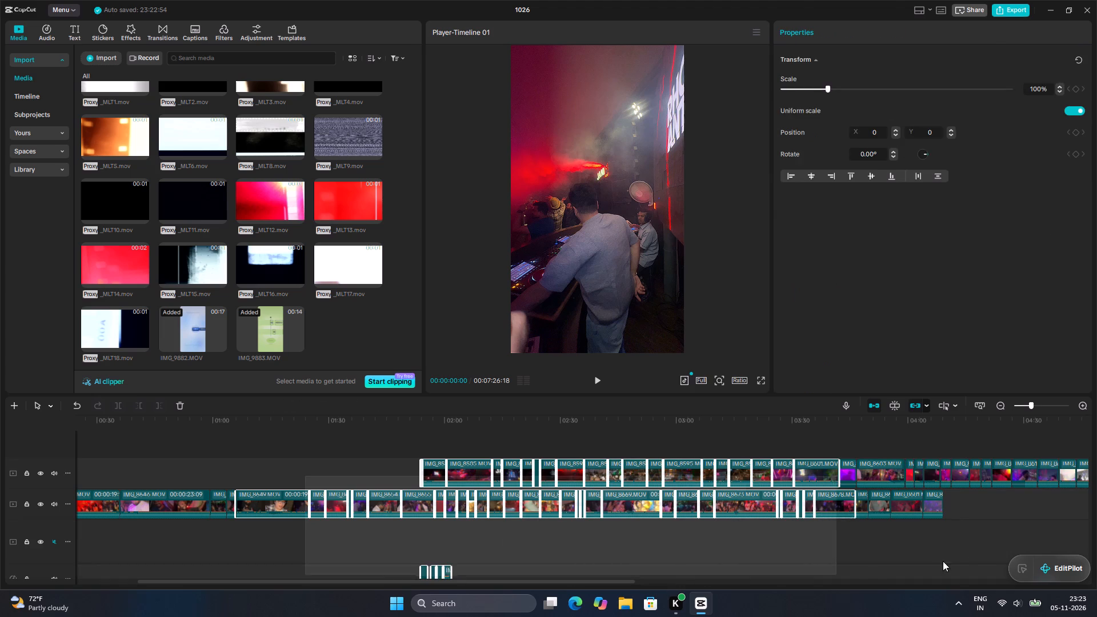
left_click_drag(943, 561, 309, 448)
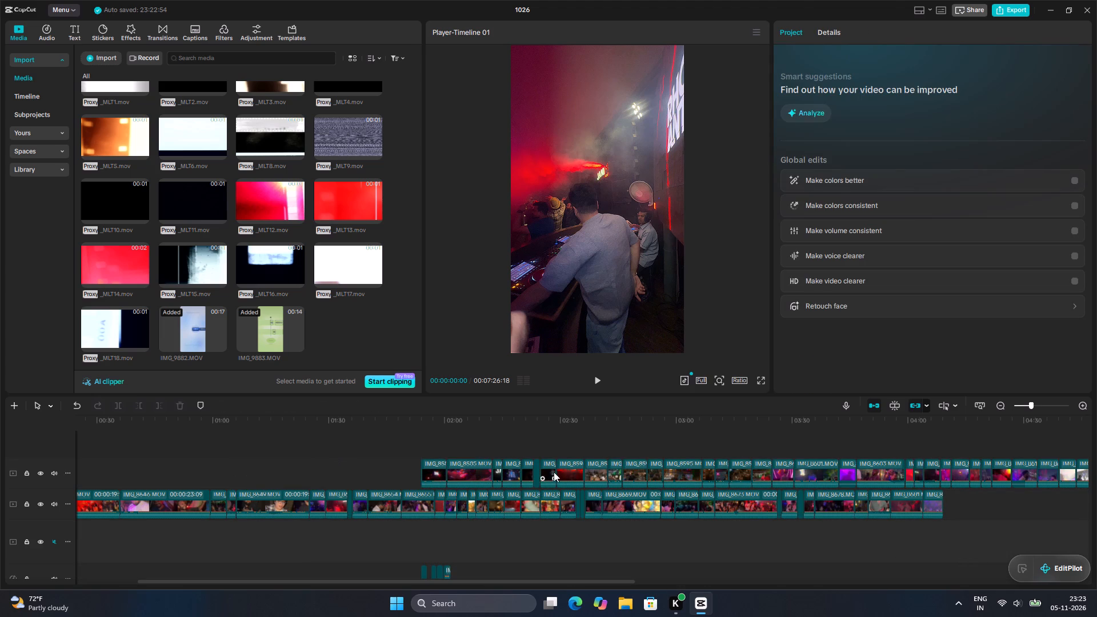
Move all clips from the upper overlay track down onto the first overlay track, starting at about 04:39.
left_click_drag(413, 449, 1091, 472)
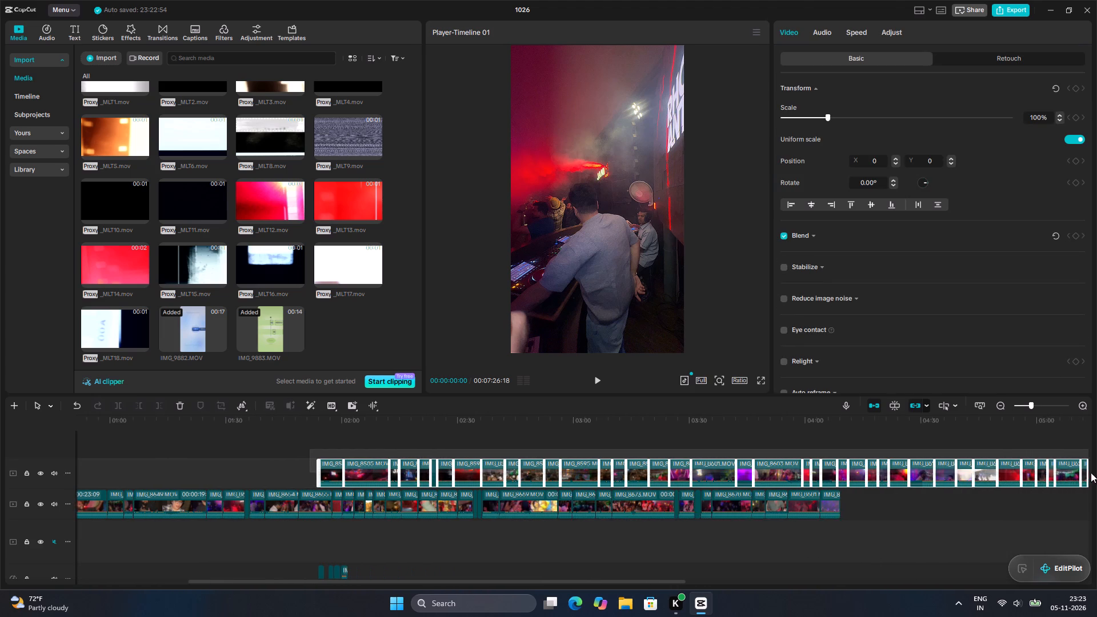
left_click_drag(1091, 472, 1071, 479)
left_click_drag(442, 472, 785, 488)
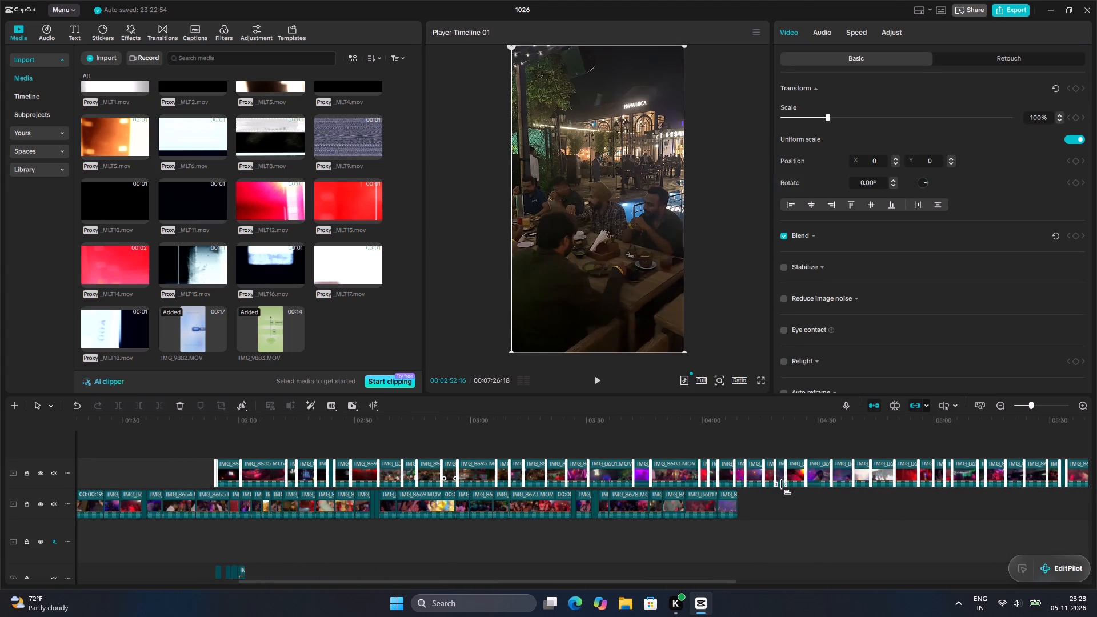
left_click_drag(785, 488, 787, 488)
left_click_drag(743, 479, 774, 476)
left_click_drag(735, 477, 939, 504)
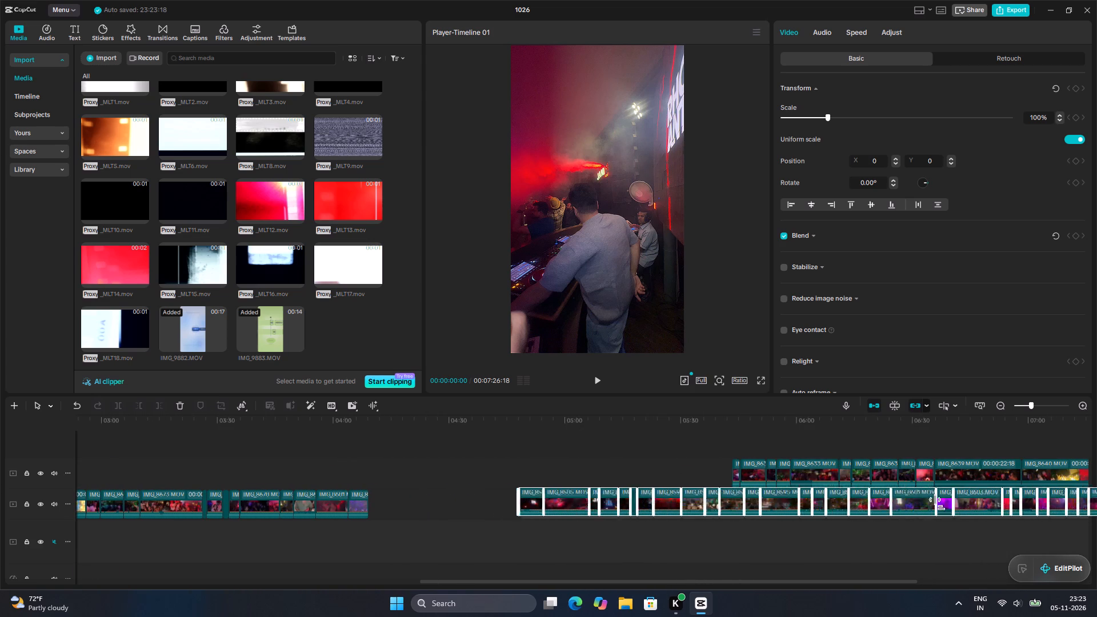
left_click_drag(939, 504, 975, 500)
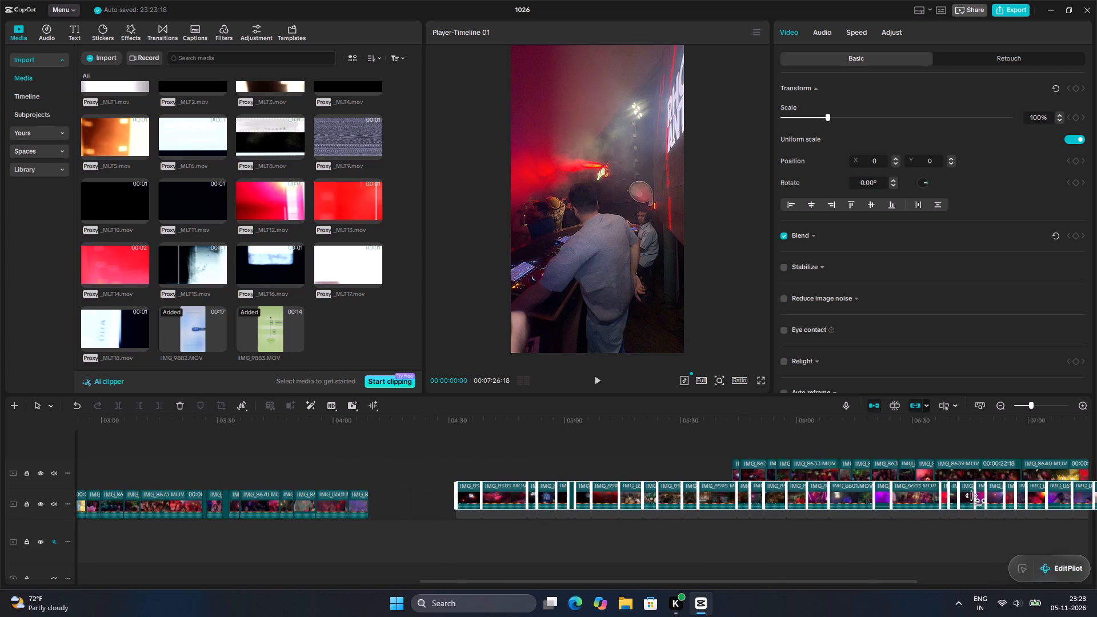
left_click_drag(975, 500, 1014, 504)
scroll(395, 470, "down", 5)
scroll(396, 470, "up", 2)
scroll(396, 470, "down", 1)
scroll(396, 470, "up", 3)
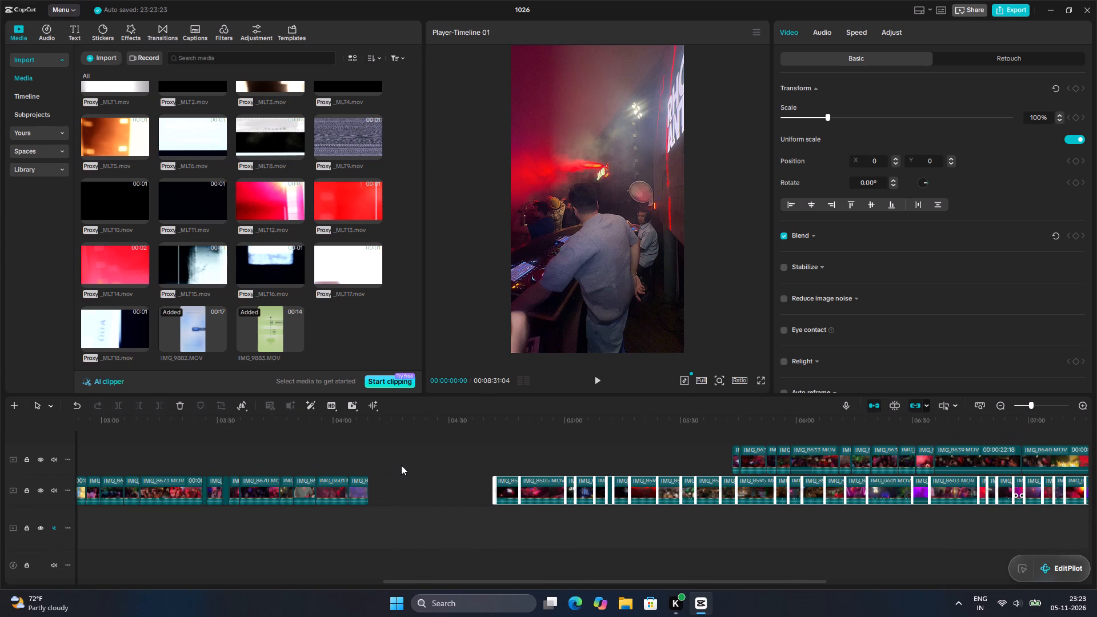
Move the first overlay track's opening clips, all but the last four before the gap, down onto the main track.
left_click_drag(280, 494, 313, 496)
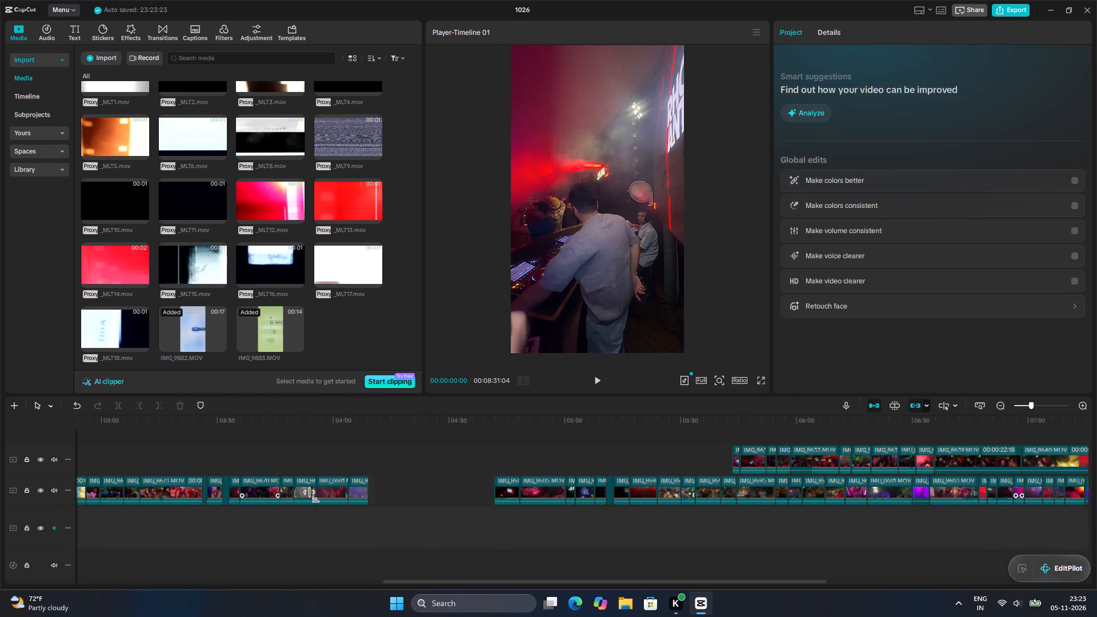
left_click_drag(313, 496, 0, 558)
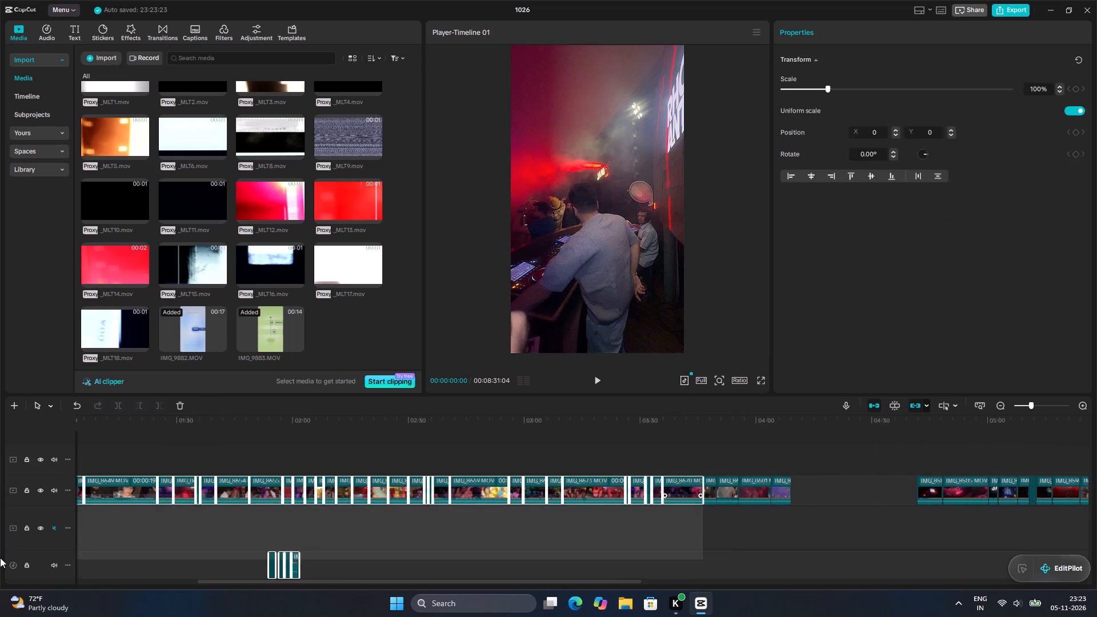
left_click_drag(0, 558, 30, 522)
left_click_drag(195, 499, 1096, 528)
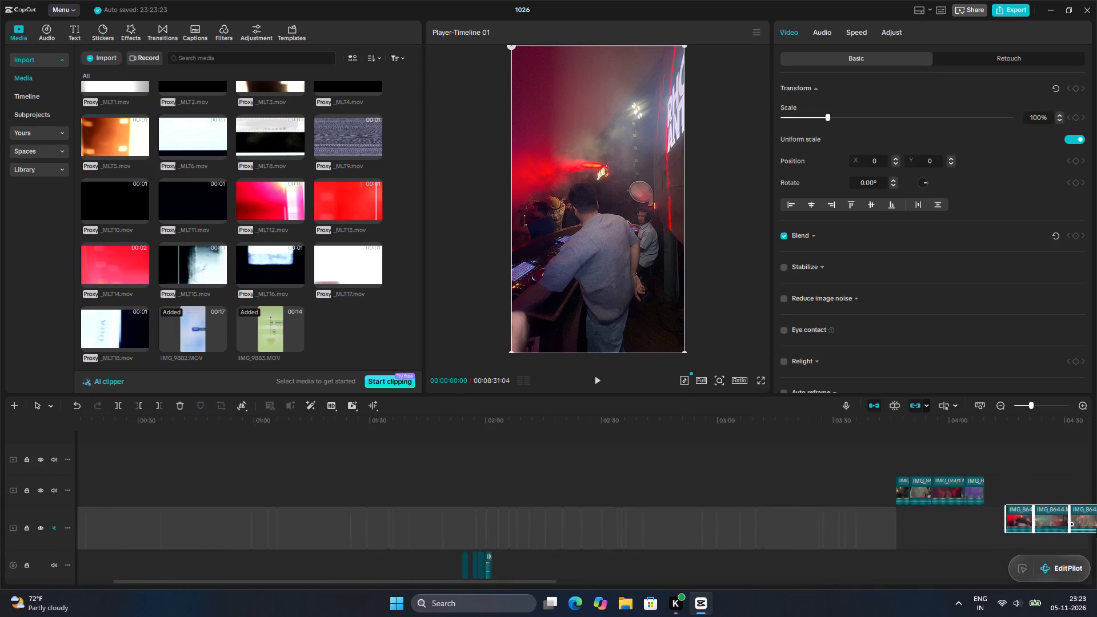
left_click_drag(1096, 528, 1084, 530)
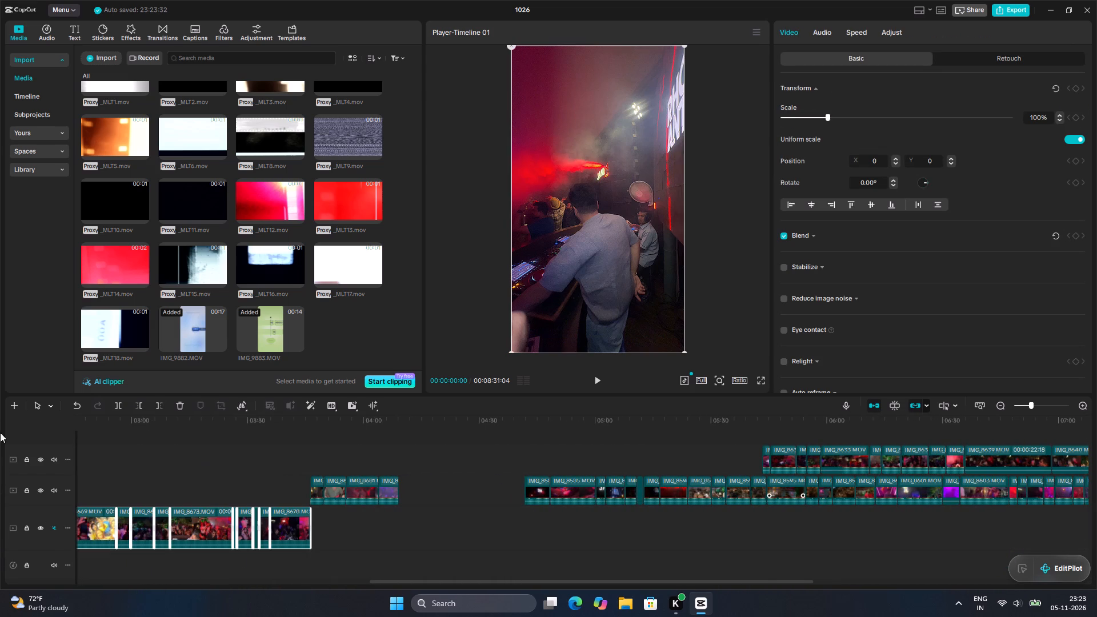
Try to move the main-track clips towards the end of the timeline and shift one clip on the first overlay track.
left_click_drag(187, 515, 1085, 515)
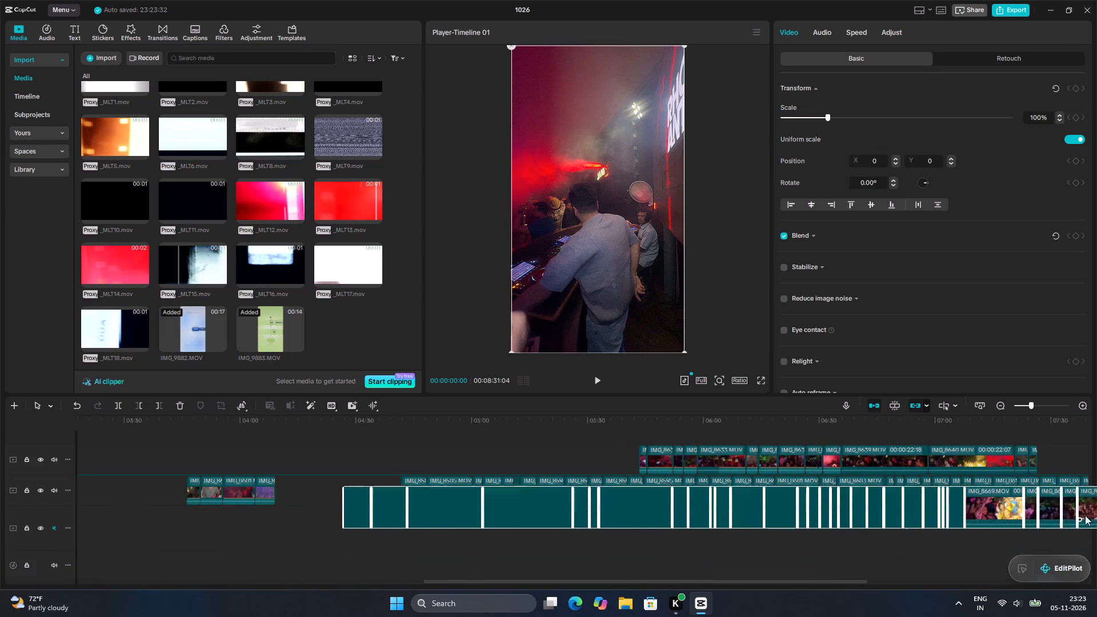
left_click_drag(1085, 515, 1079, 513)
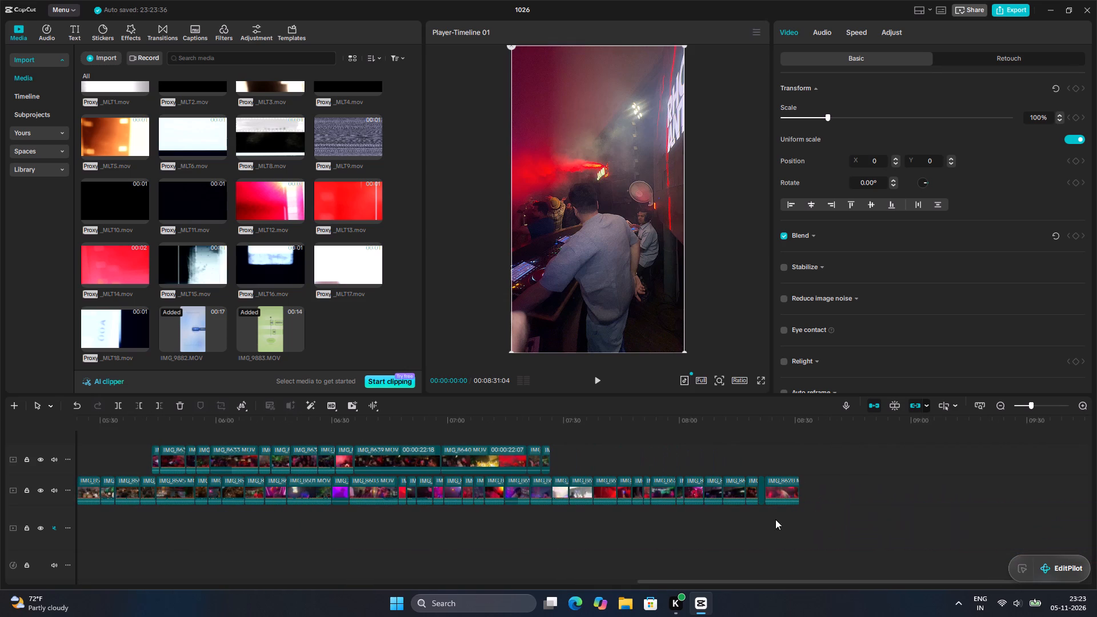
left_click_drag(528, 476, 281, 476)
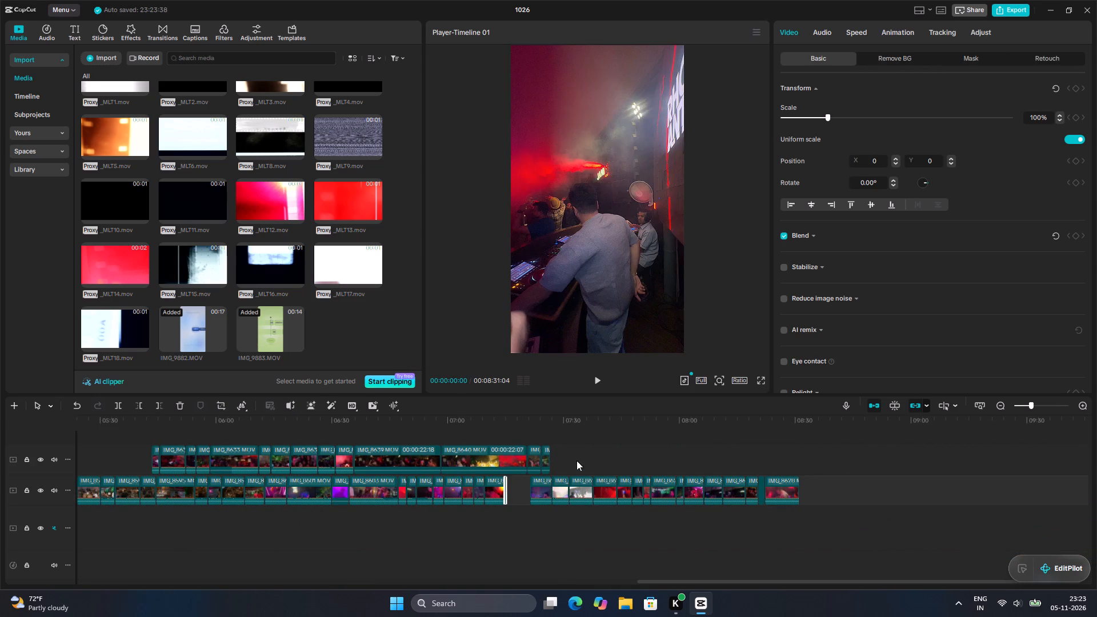
Undo the clip rearrangements back to the timeline that still has the IMG_9882 video above the main track.
key("ctrl+z")
key("ctrl+z")
key("ctrl+z")
key("ctrl+z")
key("ctrl+z")
key("ctrl+z")
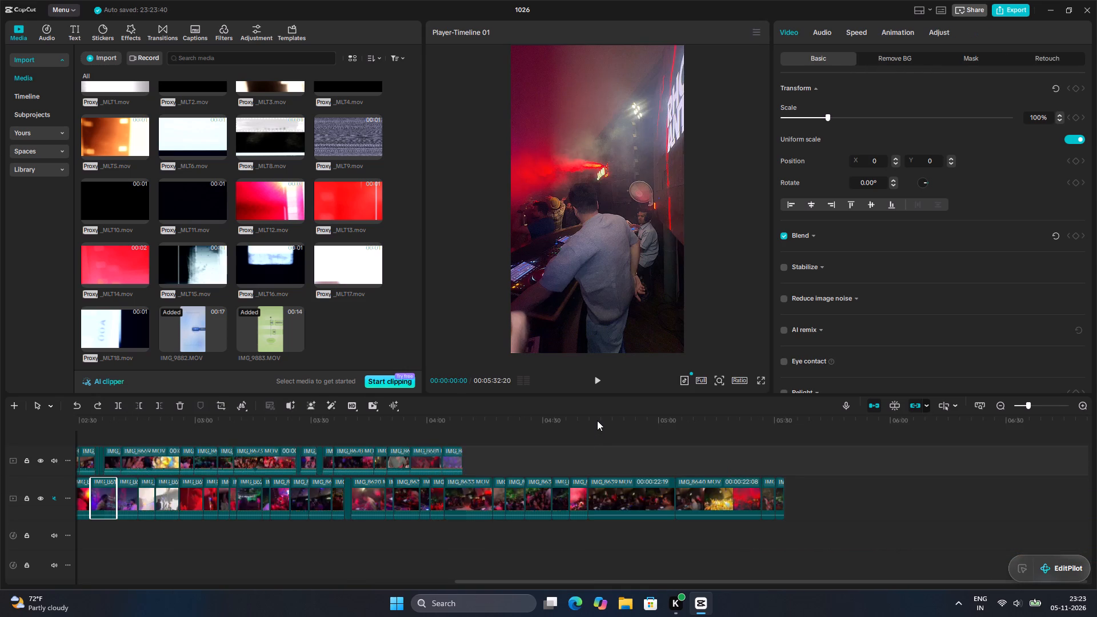
key("ctrl+z")
key("ctrl+z")
key("ctrl+z")
key("ctrl+z")
key("ctrl+z")
key("ctrl+z")
key("ctrl+z")
key("ctrl+z")
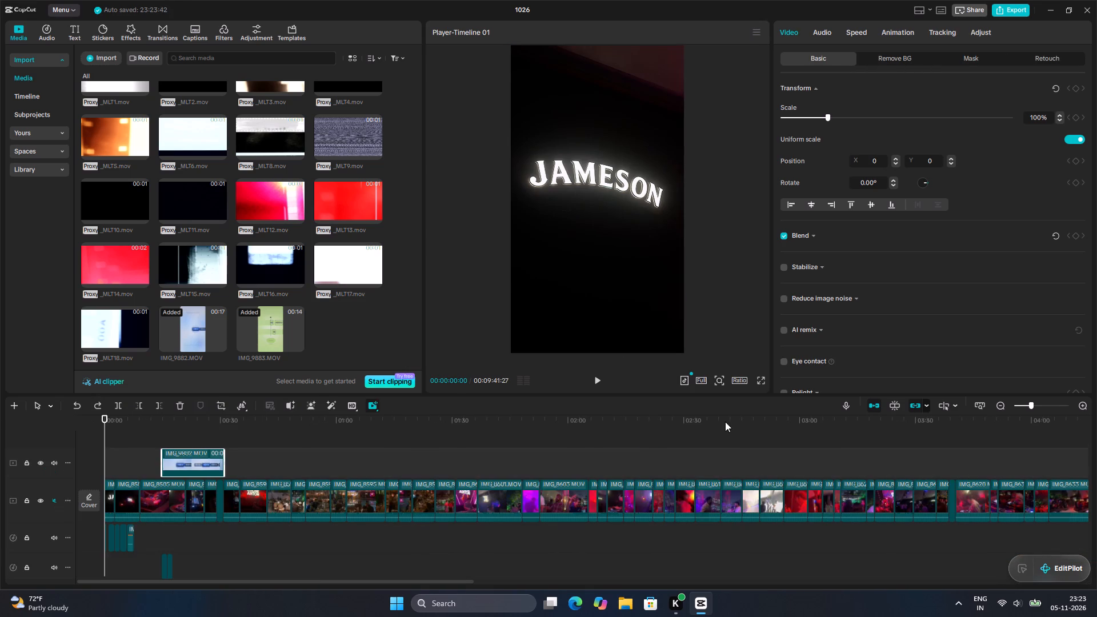
key("ctrl+z")
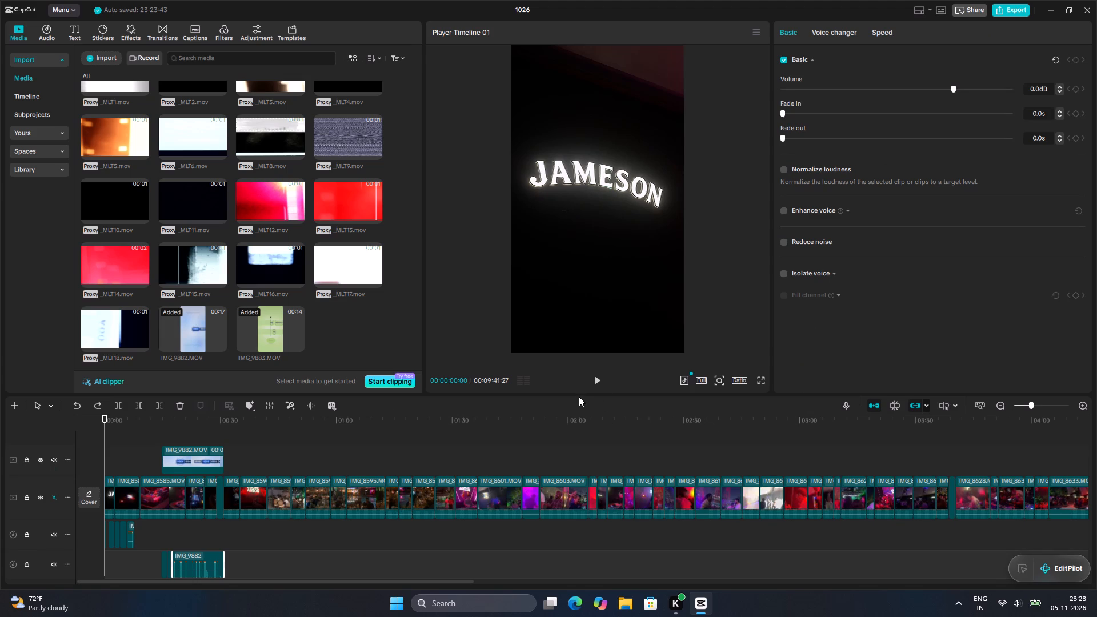
Scrub through the footage, play the opening, and return the playhead to 00:00:00:00 to check the clip order.
left_click_drag(105, 442, 1028, 616)
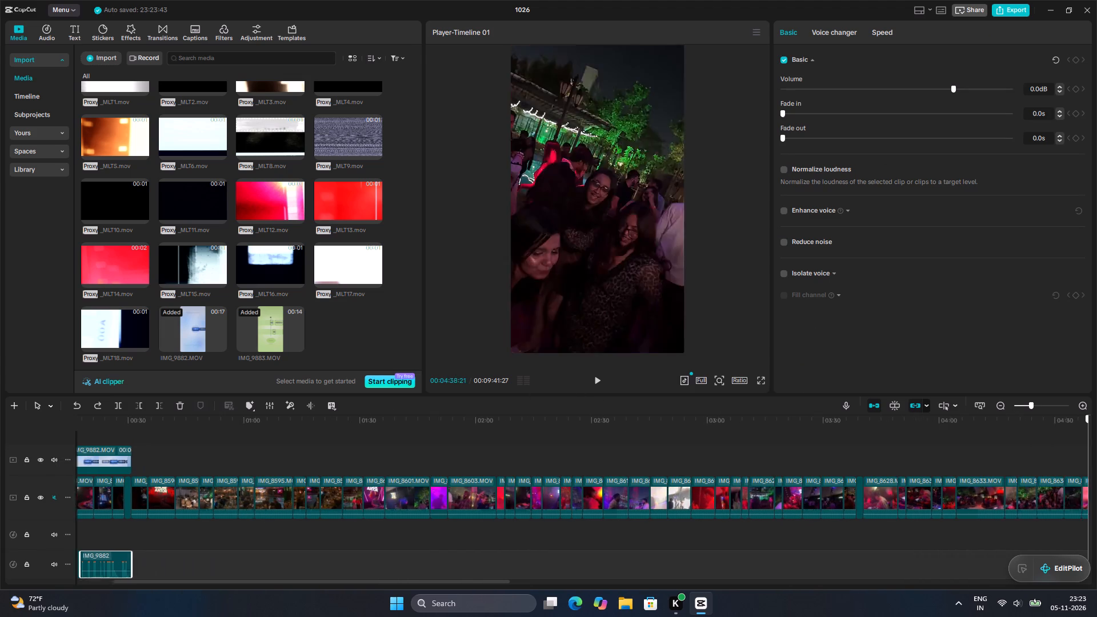
left_click_drag(1028, 616, 283, 605)
left_click_drag(75, 583, 163, 450)
left_click_drag(227, 439, 217, 439)
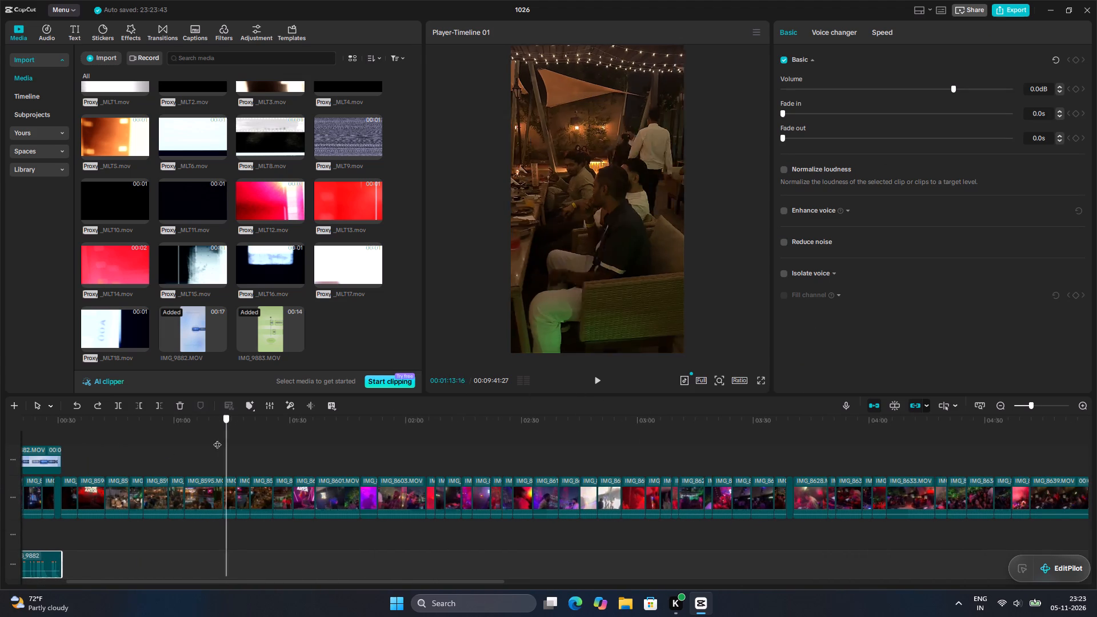
left_click_drag(217, 439, 0, 395)
key("space")
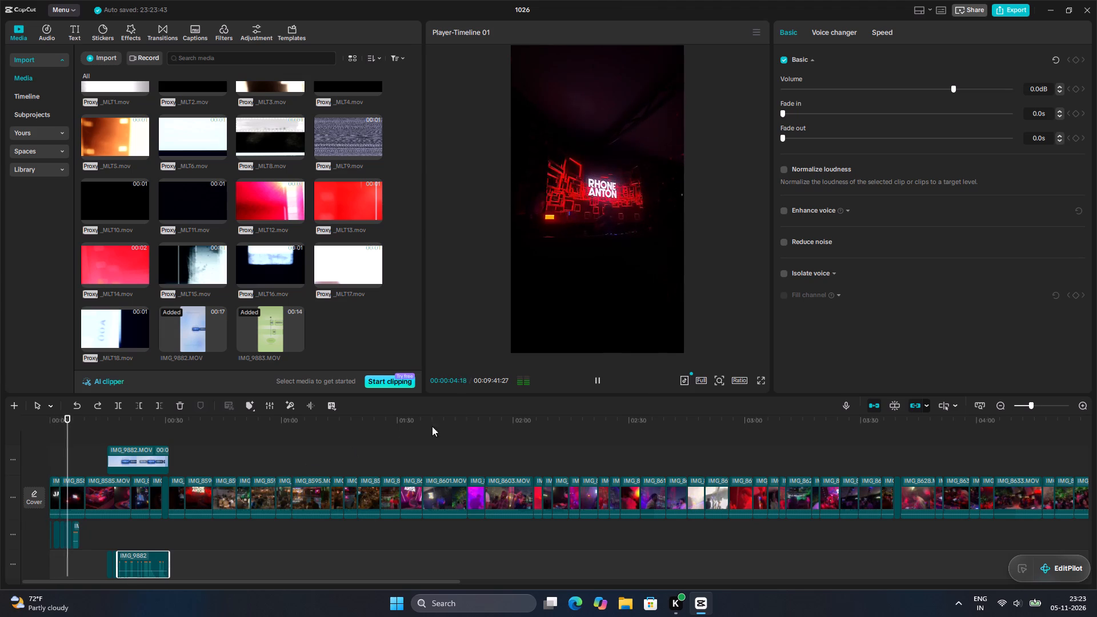
scroll(522, 563, "down", 4)
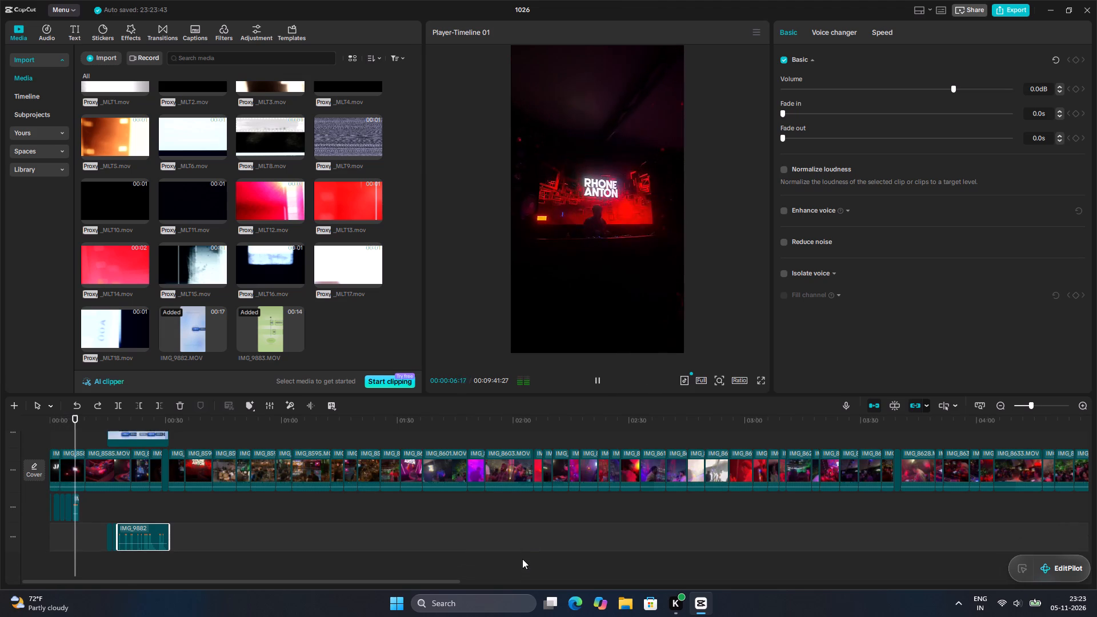
scroll(499, 552, "up", 5)
left_click_drag(81, 449, 119, 439)
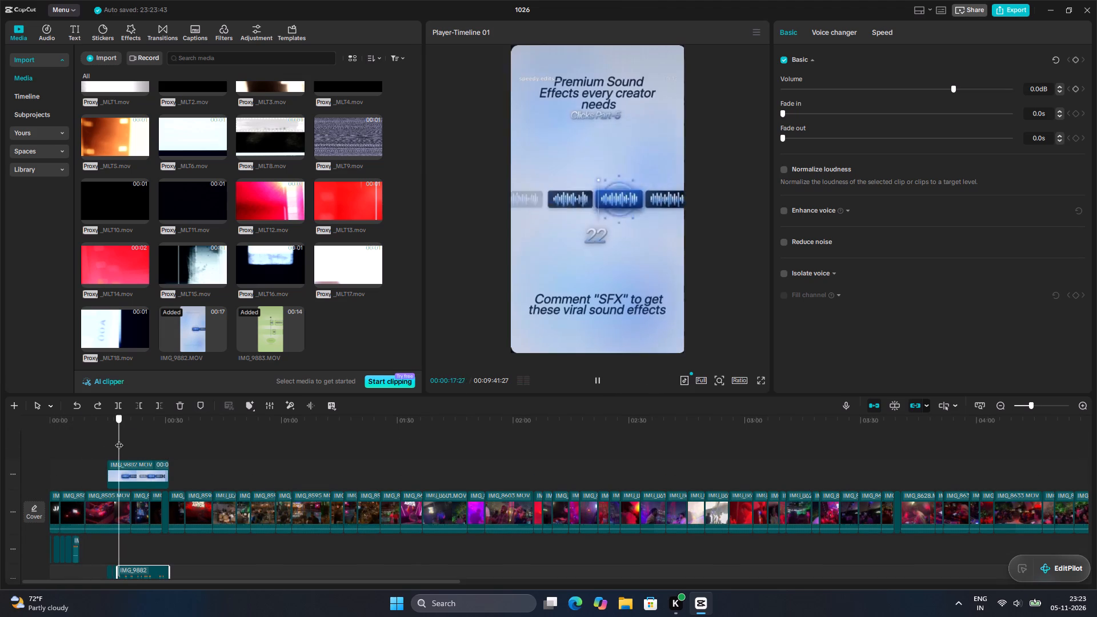
left_click_drag(119, 439, 33, 430)
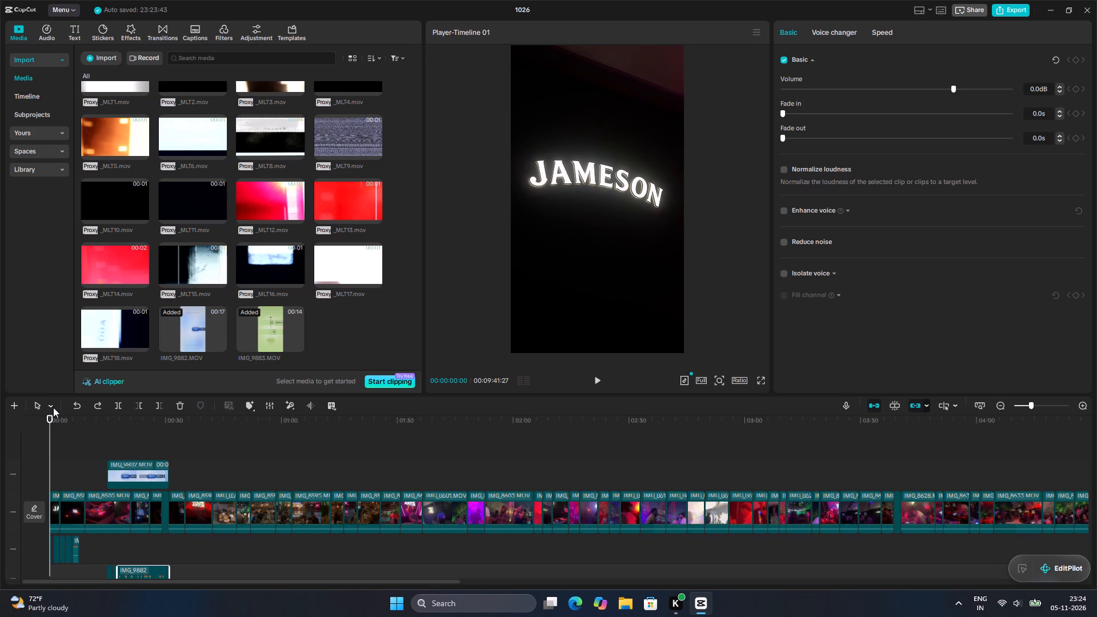
Redo the edits up to the placement of the overlay clips at 00:00:00:00, and play the opening seconds.
triple_click(99, 407)
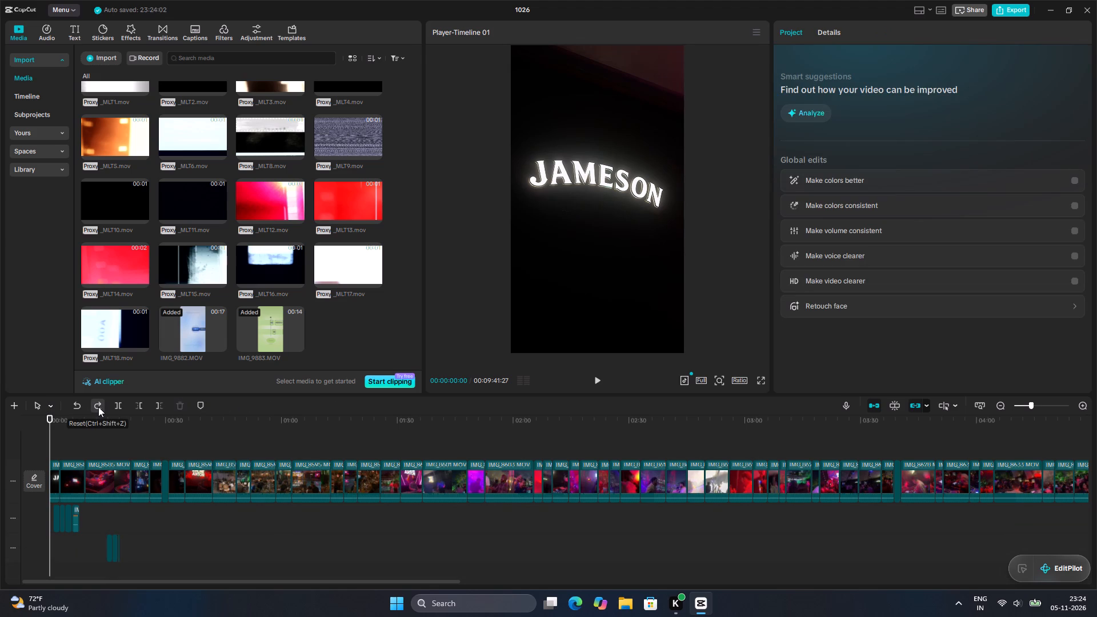
left_click(99, 406)
left_click(99, 406)
triple_click(99, 406)
double_click(99, 406)
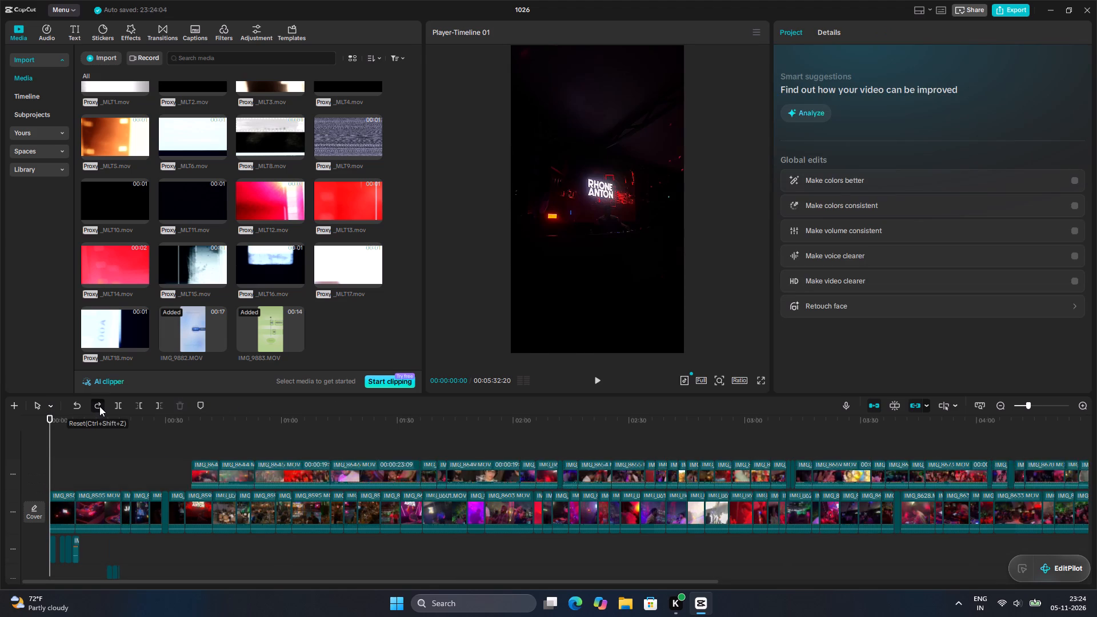
key("space")
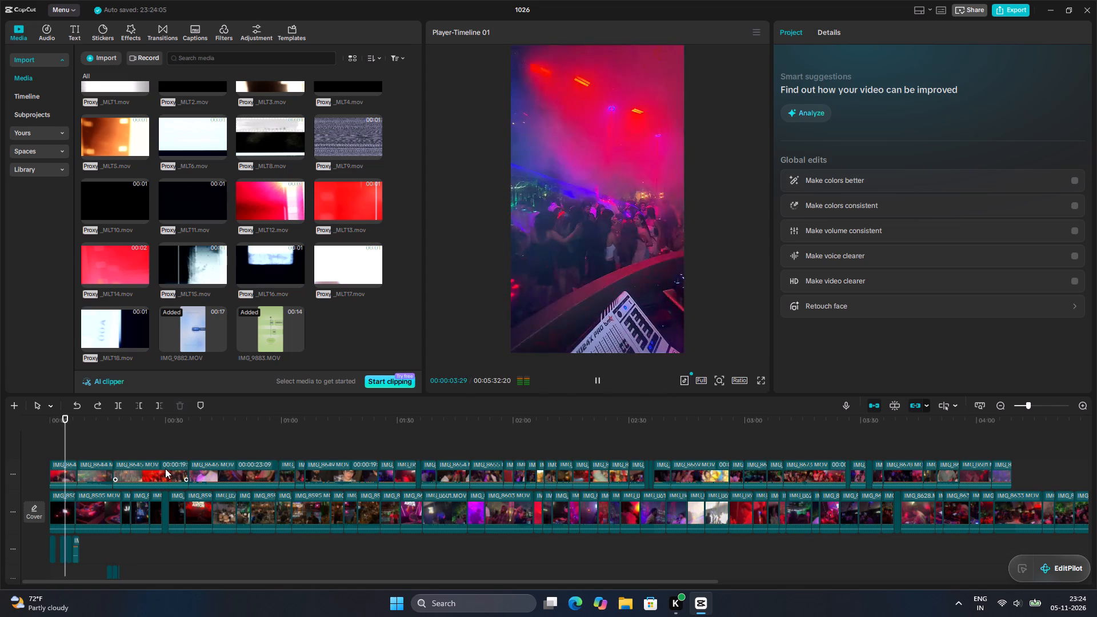
key("space")
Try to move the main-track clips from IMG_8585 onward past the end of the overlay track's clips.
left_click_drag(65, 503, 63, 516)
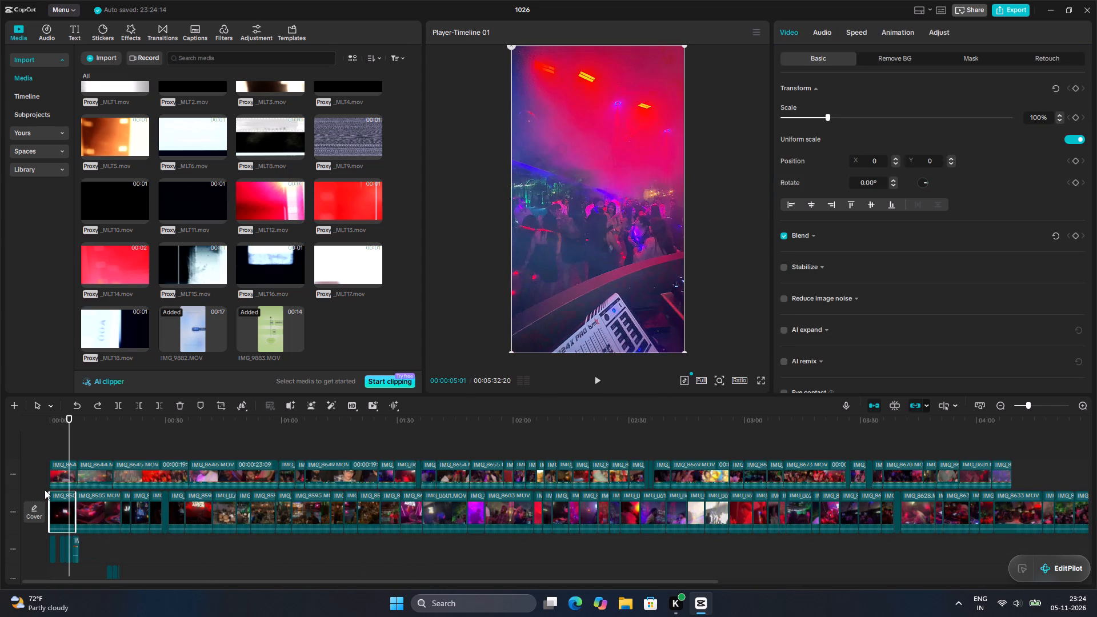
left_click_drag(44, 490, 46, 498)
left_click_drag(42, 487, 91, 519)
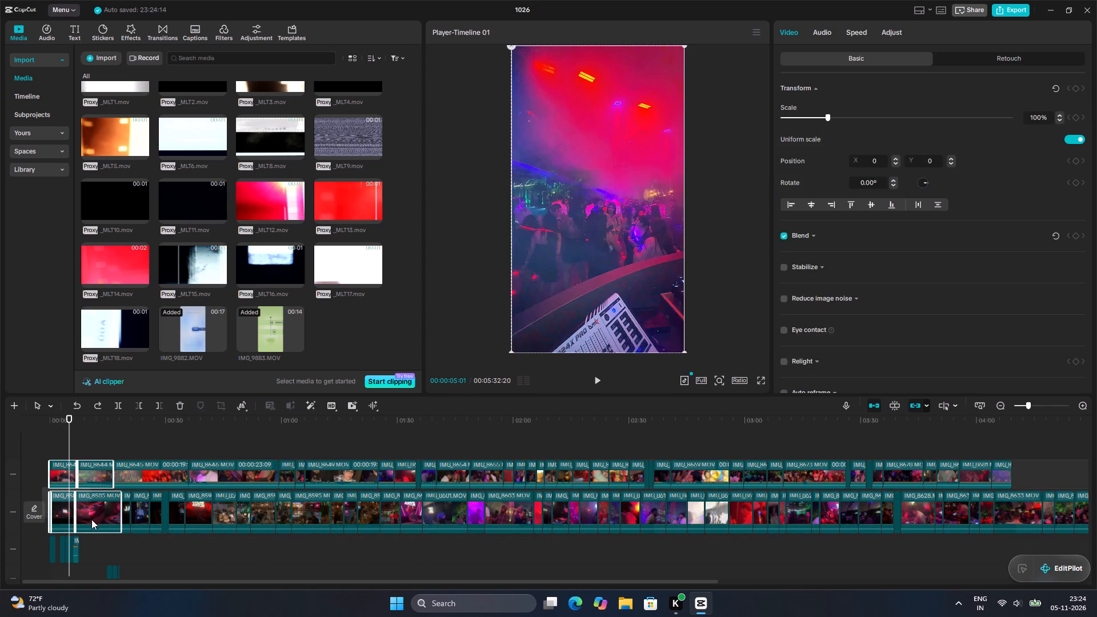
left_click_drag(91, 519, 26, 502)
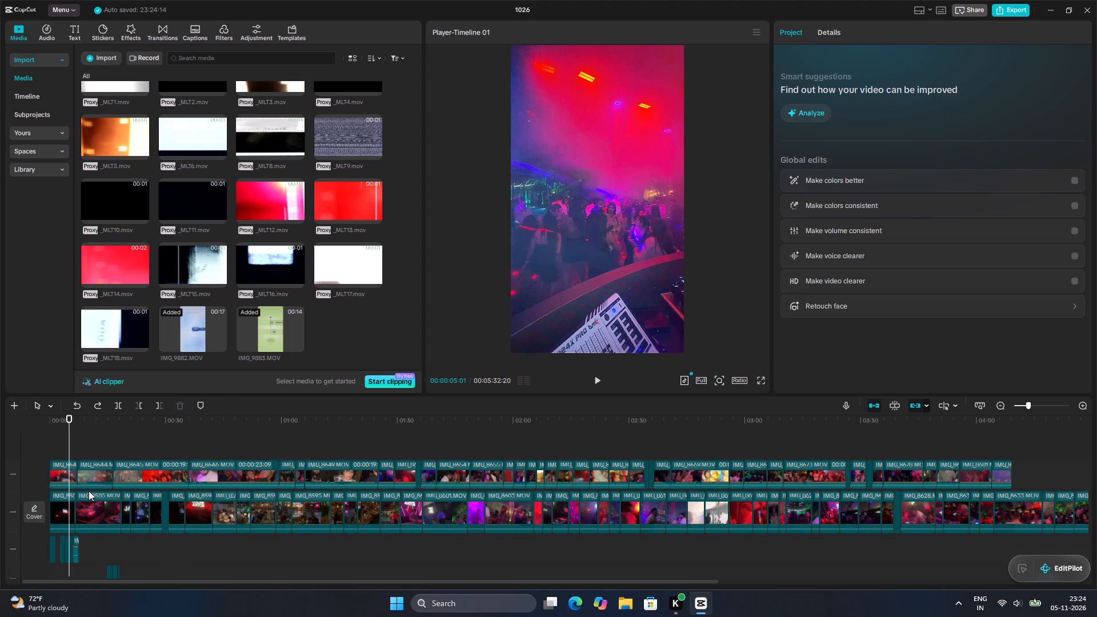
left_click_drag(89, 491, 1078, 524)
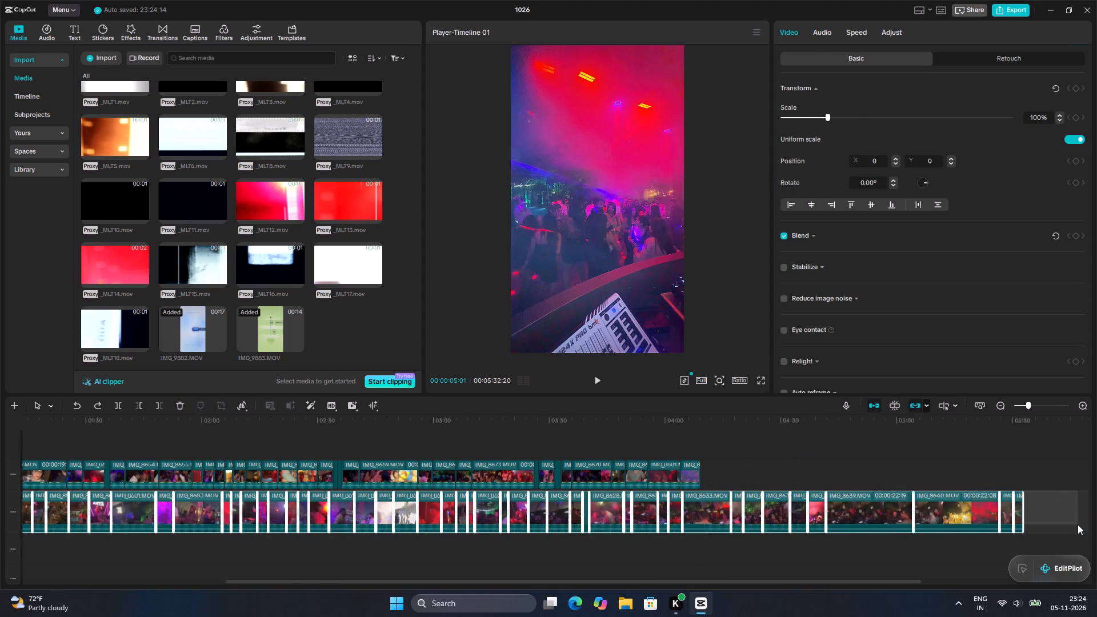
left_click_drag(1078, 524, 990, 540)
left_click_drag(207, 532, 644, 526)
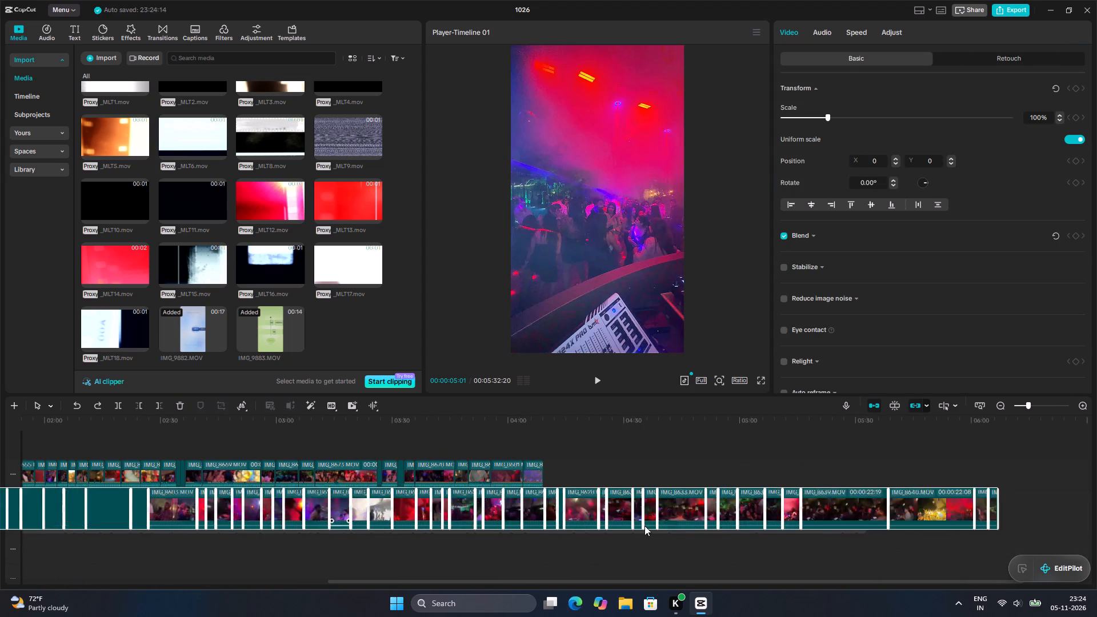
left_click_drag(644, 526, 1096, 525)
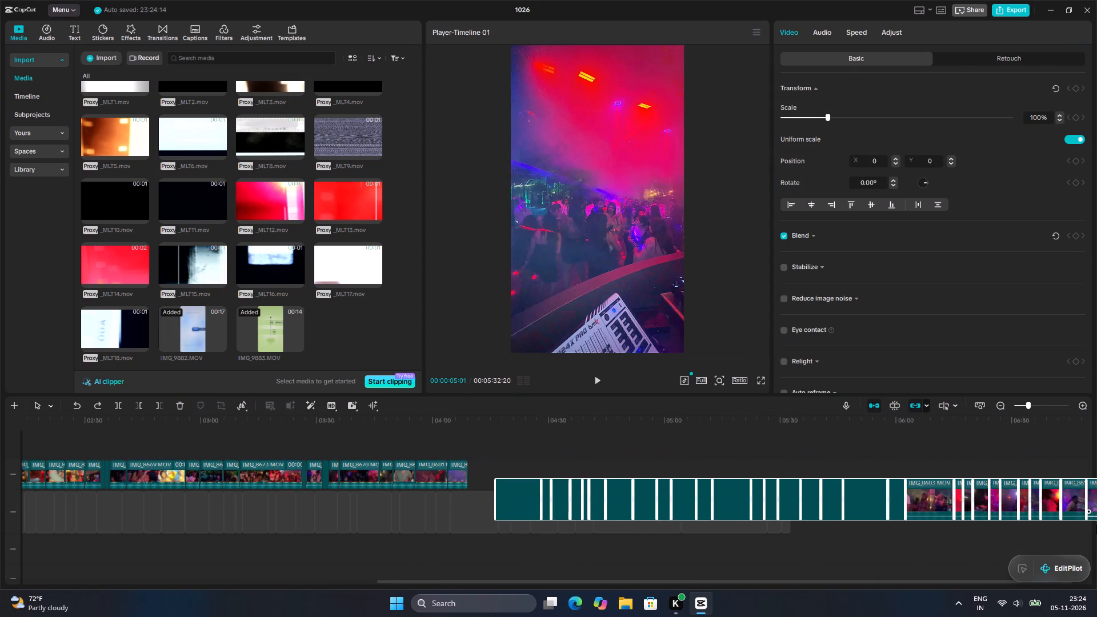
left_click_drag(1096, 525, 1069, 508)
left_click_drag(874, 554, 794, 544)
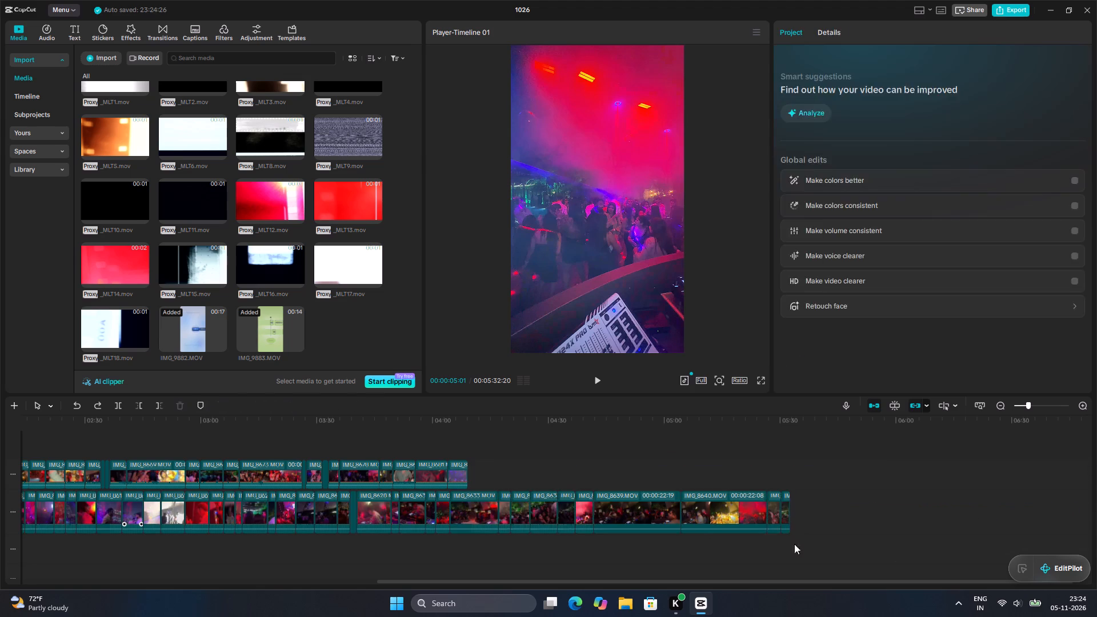
Move all main-track video clips past the end of the overlay track's clips, leaving the IMG_9883 sound effects in place.
left_click_drag(794, 544, 0, 519)
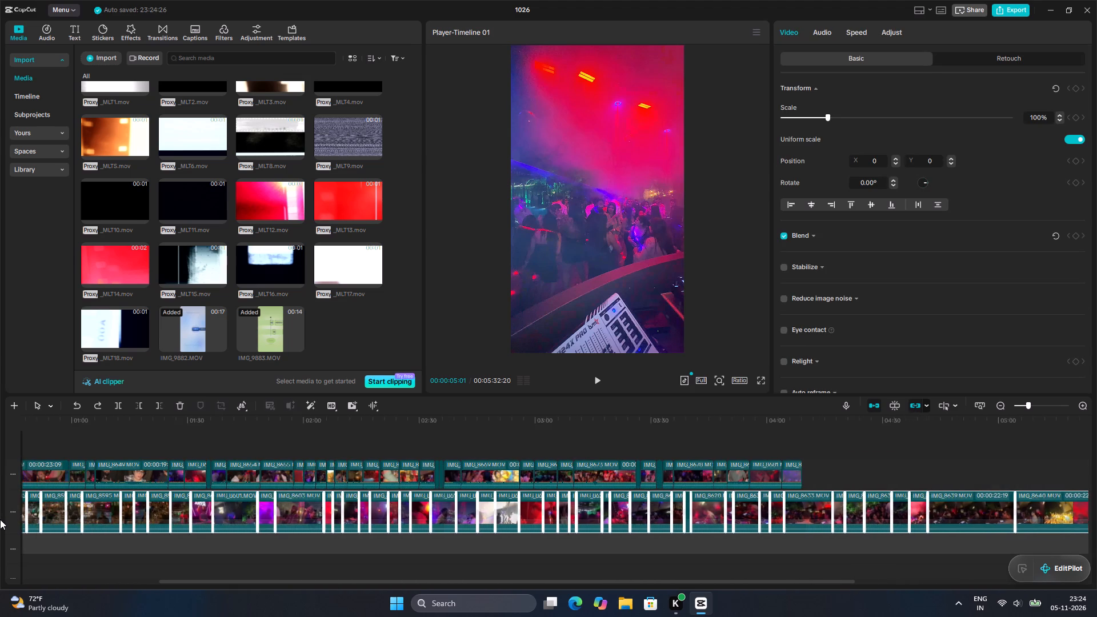
left_click_drag(0, 519, 66, 492)
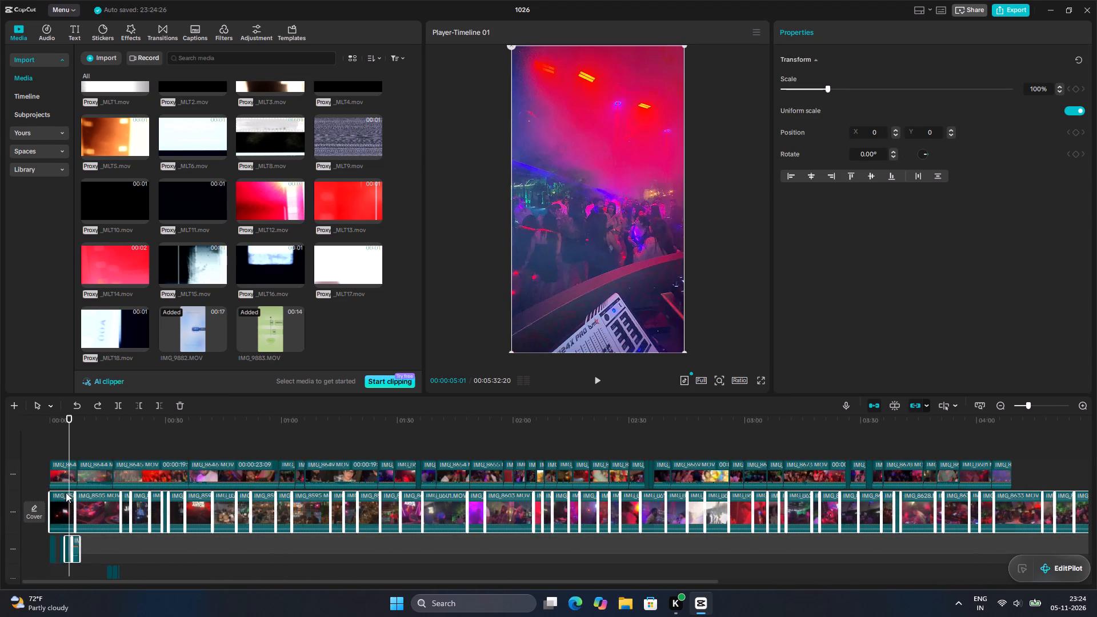
left_click_drag(66, 492, 43, 497)
left_click_drag(43, 497, 43, 503)
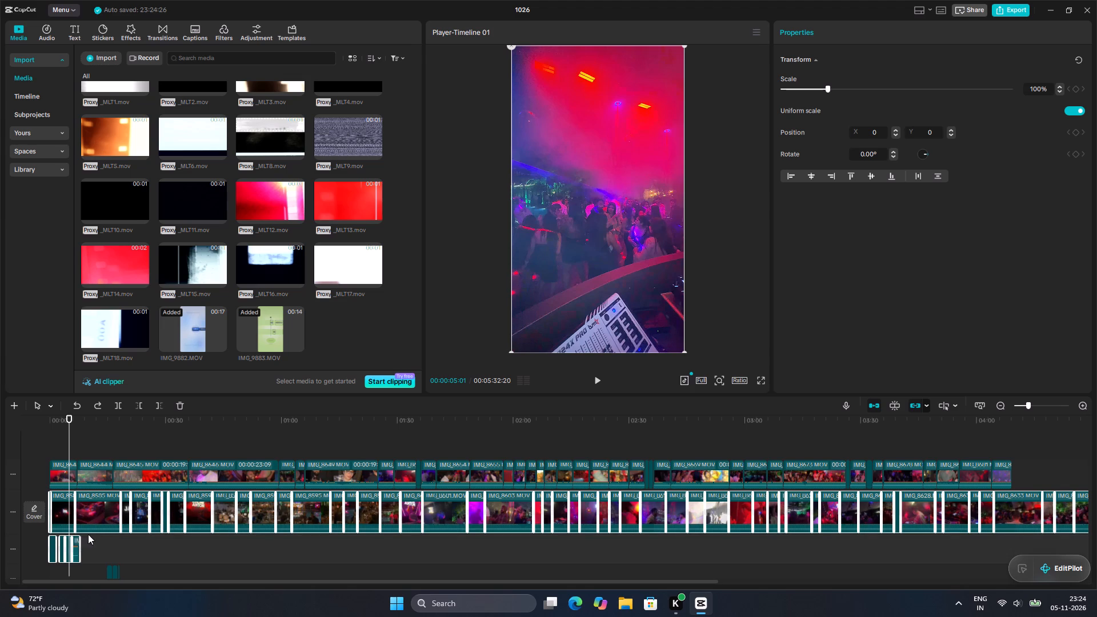
left_click(73, 550, "ctrl")
left_click(79, 555, "ctrl")
left_click(75, 554, "ctrl")
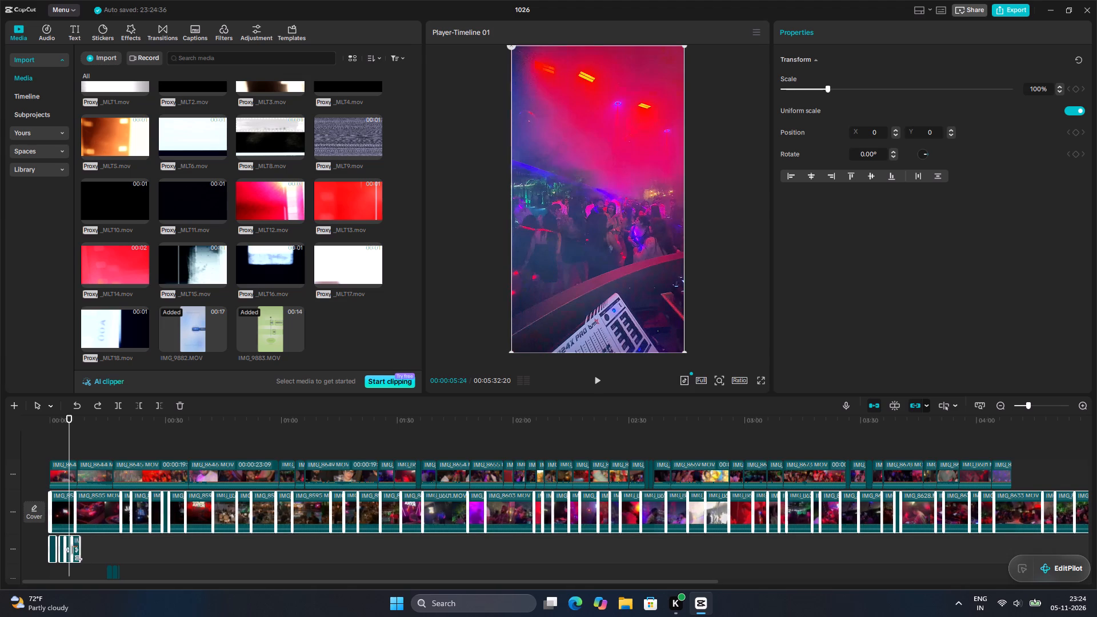
left_click(76, 552, "ctrl")
left_click_drag(142, 515, 254, 523, "ctrl")
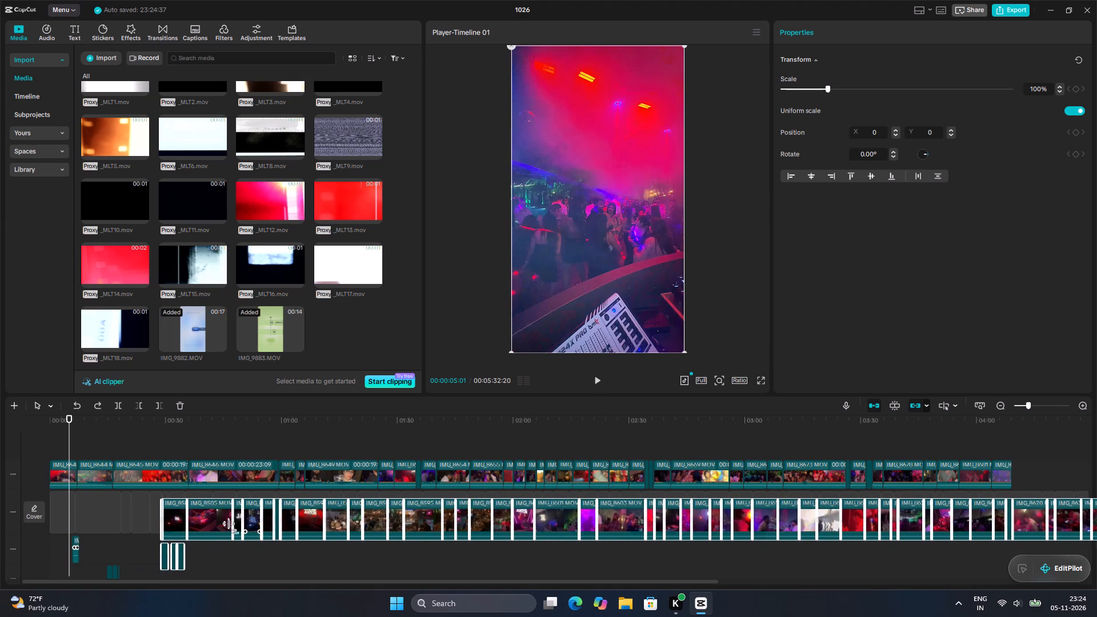
scroll(210, 554, "up", 3, "ctrl")
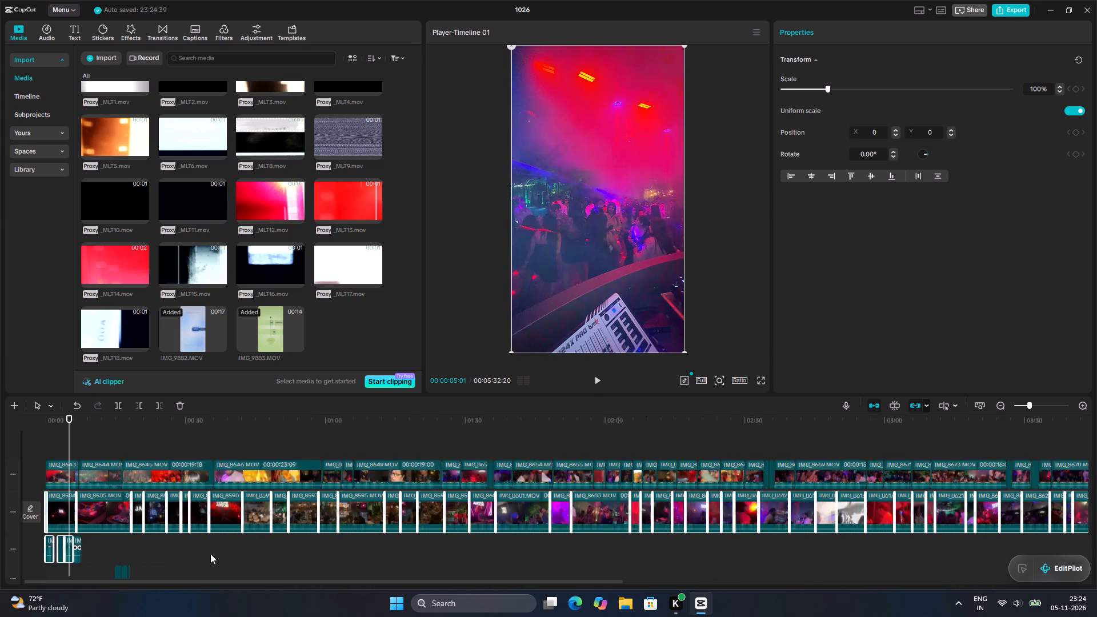
scroll(210, 554, "up", 9, "ctrl")
left_click(71, 559, "ctrl")
left_click(45, 554, "ctrl")
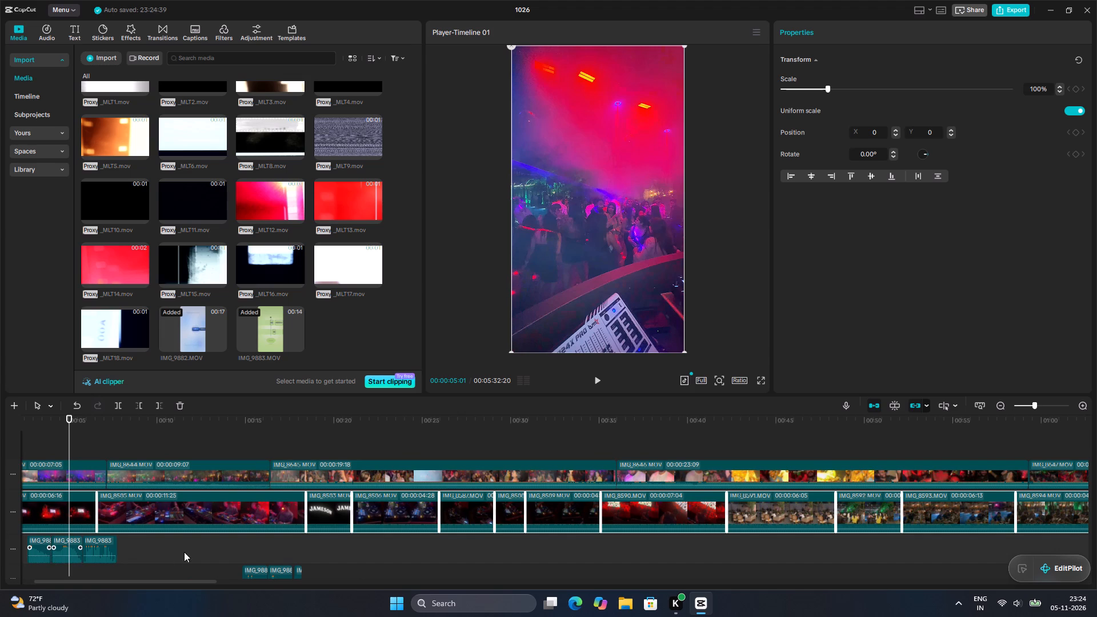
scroll(119, 541, "down", 7, "ctrl")
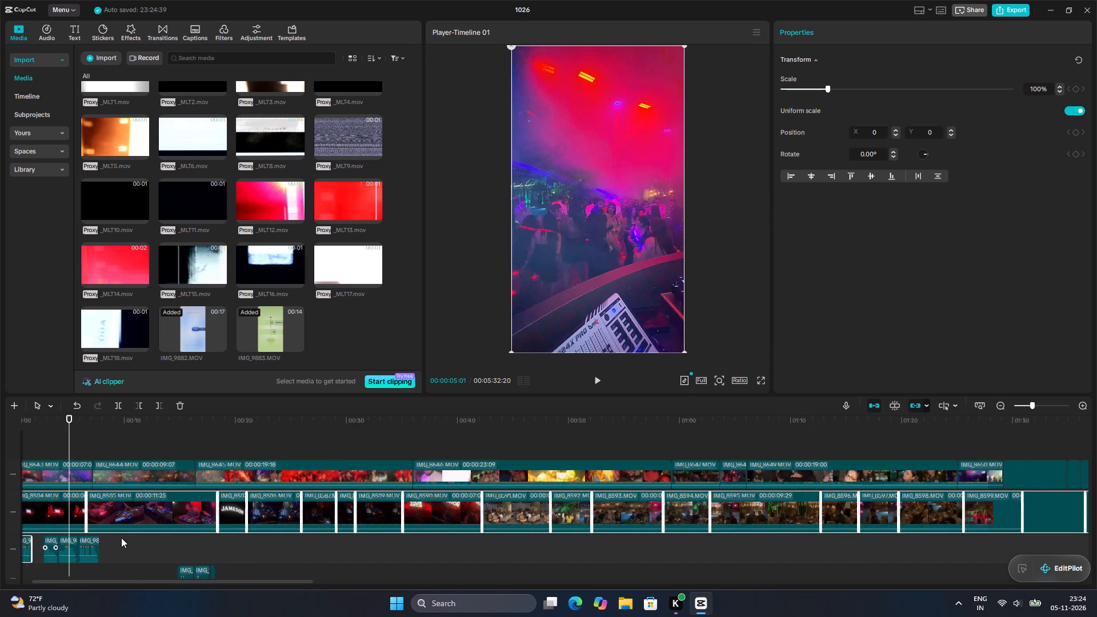
scroll(121, 538, "down", 4, "ctrl")
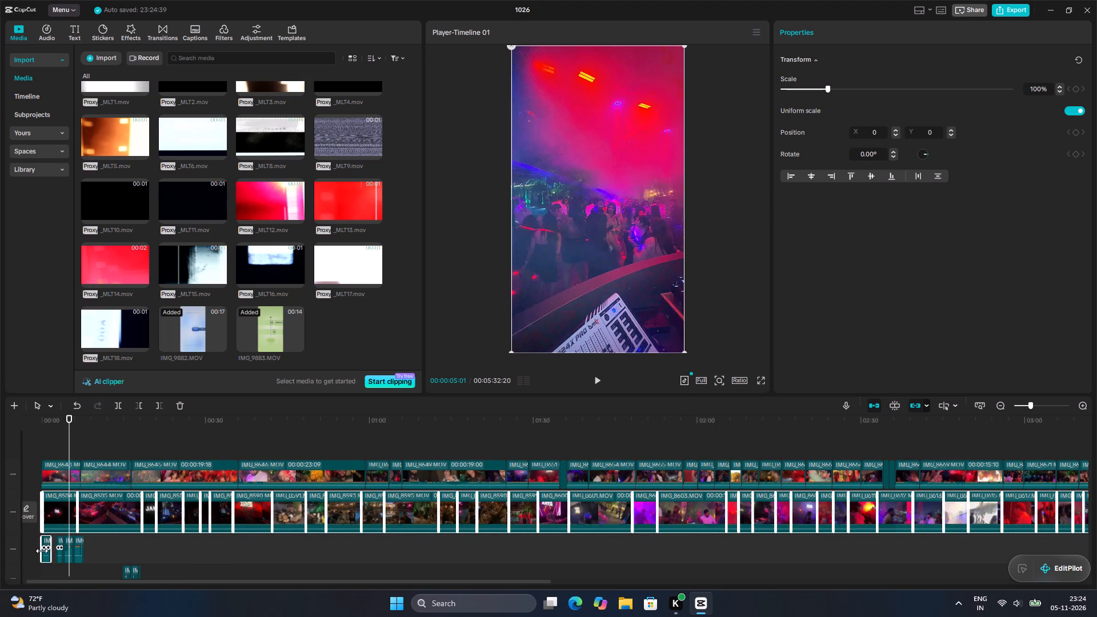
scroll(54, 551, "up", 2, "ctrl")
left_click(36, 553, "ctrl")
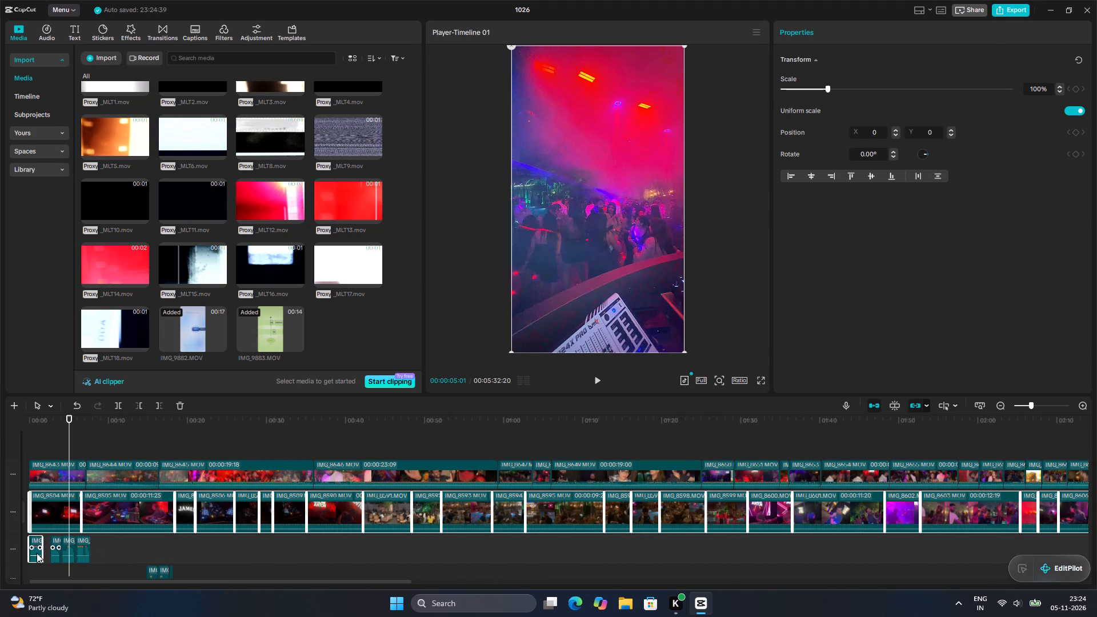
left_click_drag(133, 510, 1096, 582)
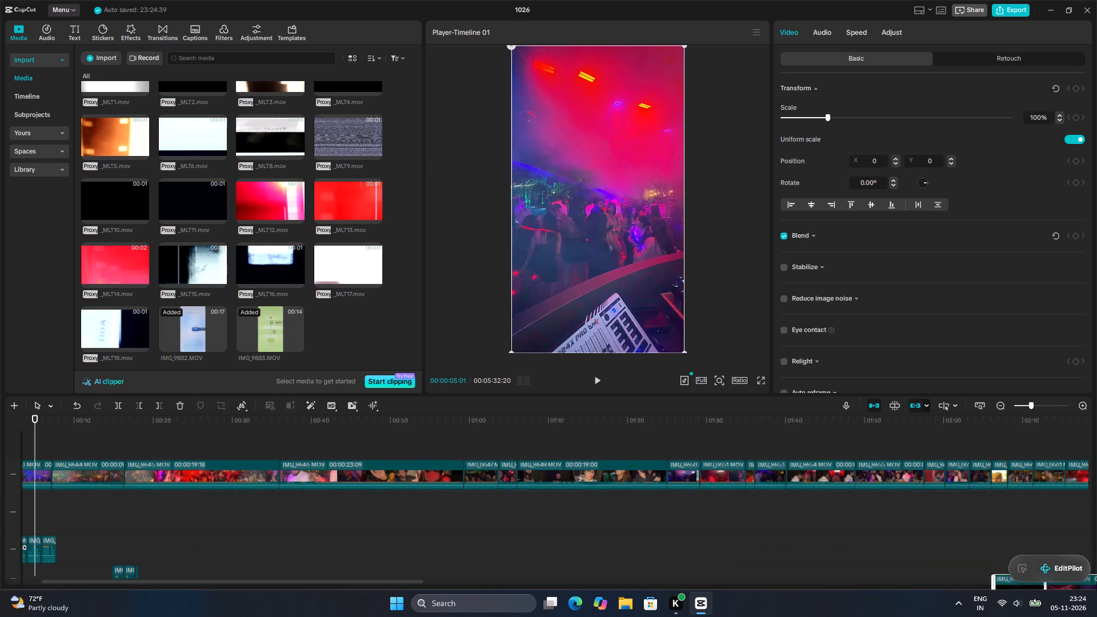
left_click_drag(1096, 582, 1082, 543)
scroll(1096, 547, "down", 5)
scroll(1096, 547, "up", 1)
left_click_drag(1082, 543, 590, 474)
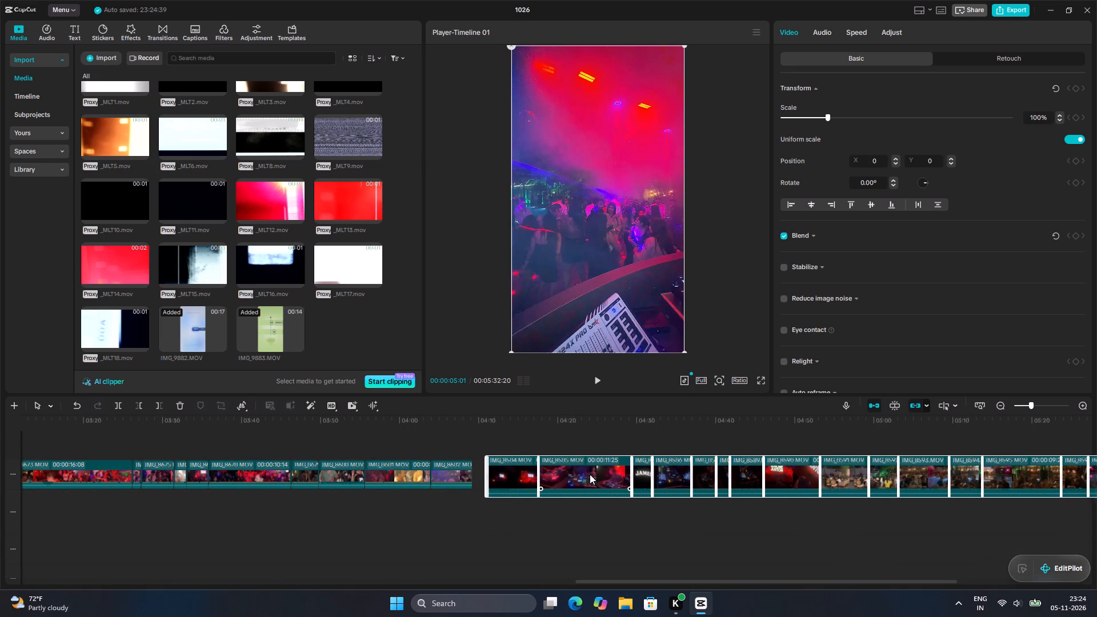
left_click_drag(590, 474, 590, 474)
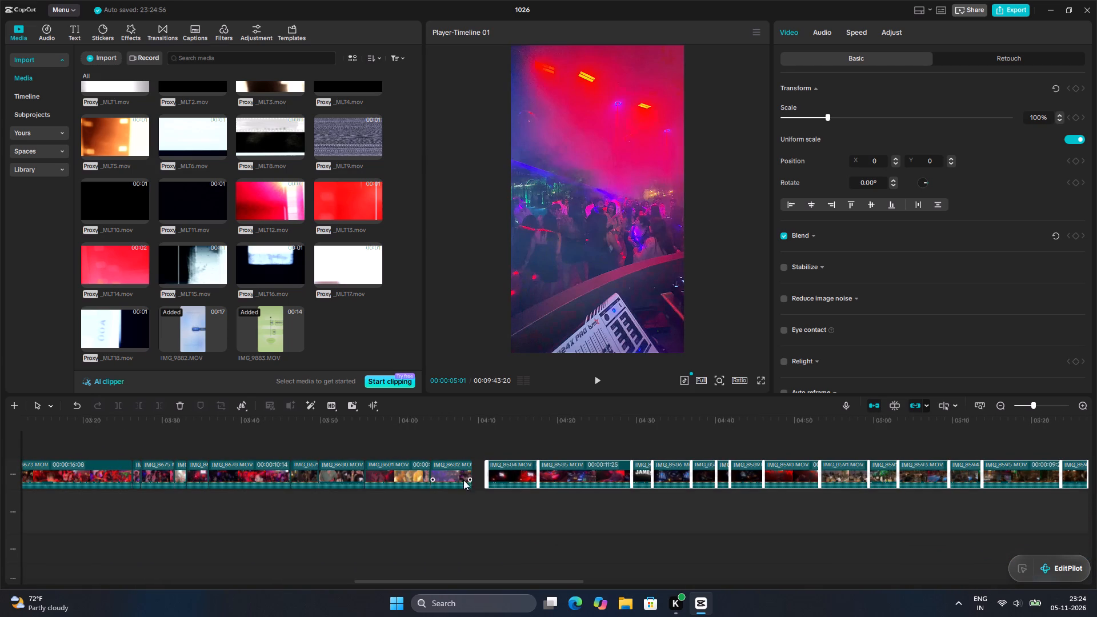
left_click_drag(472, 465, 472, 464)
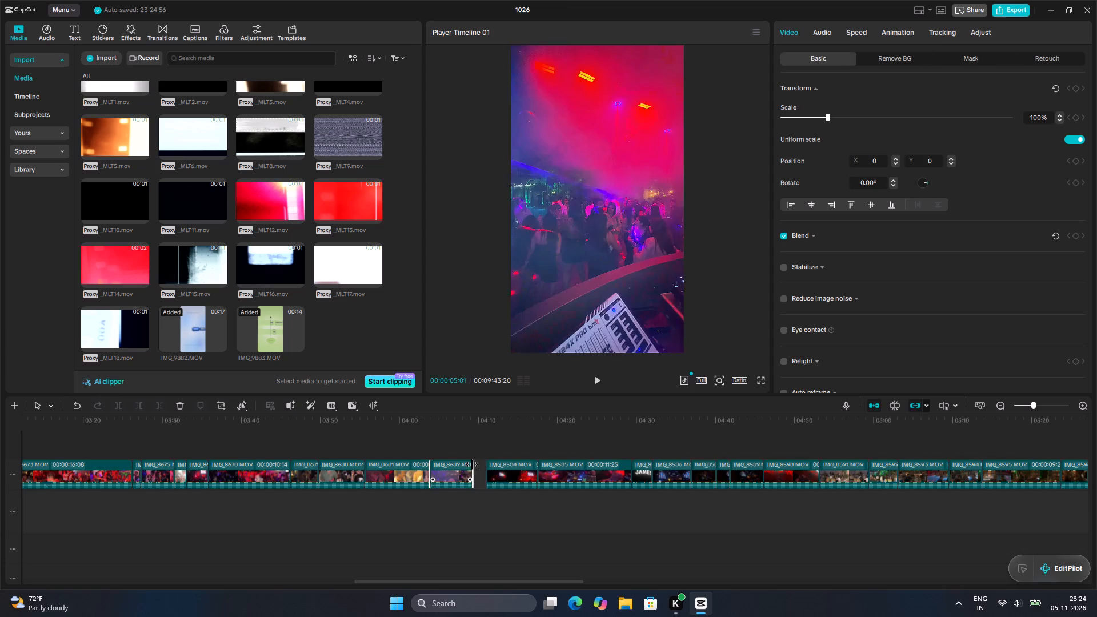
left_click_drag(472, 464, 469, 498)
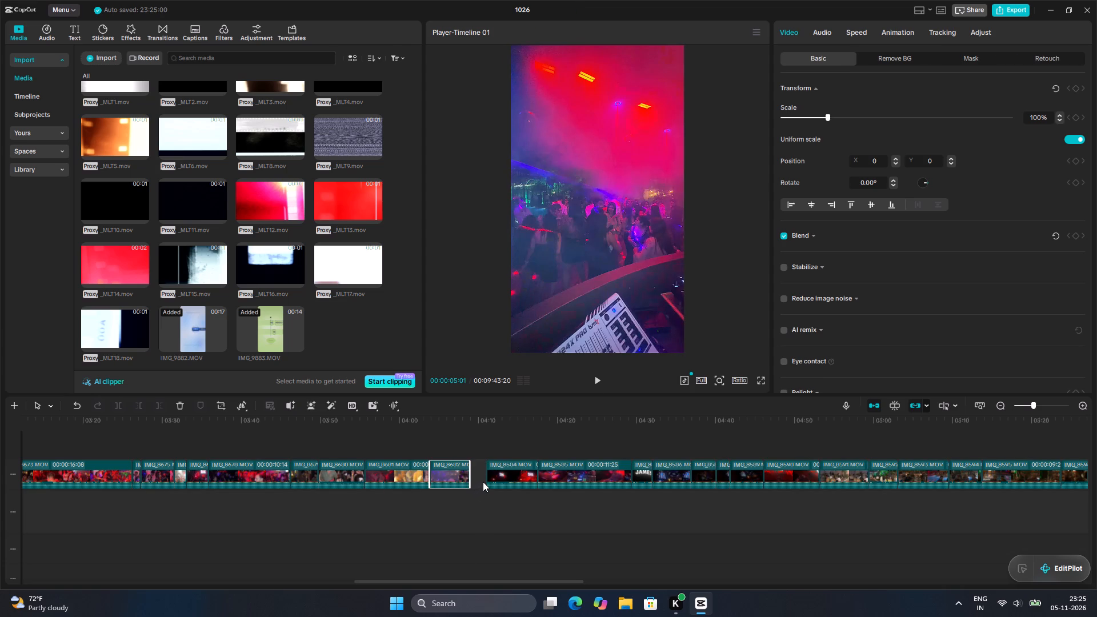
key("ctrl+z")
Move the overlay clips from IMG_8643 up to the gap down onto the main track, starting at 00:00:00:00.
left_click_drag(479, 471, 0, 111)
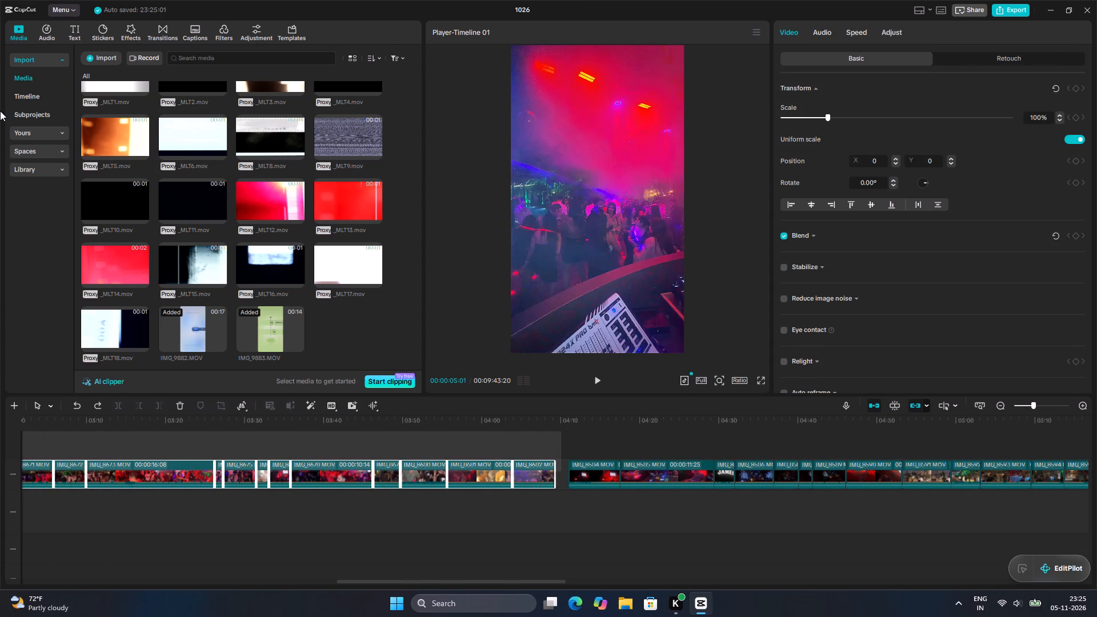
left_click_drag(0, 111, 9, 507)
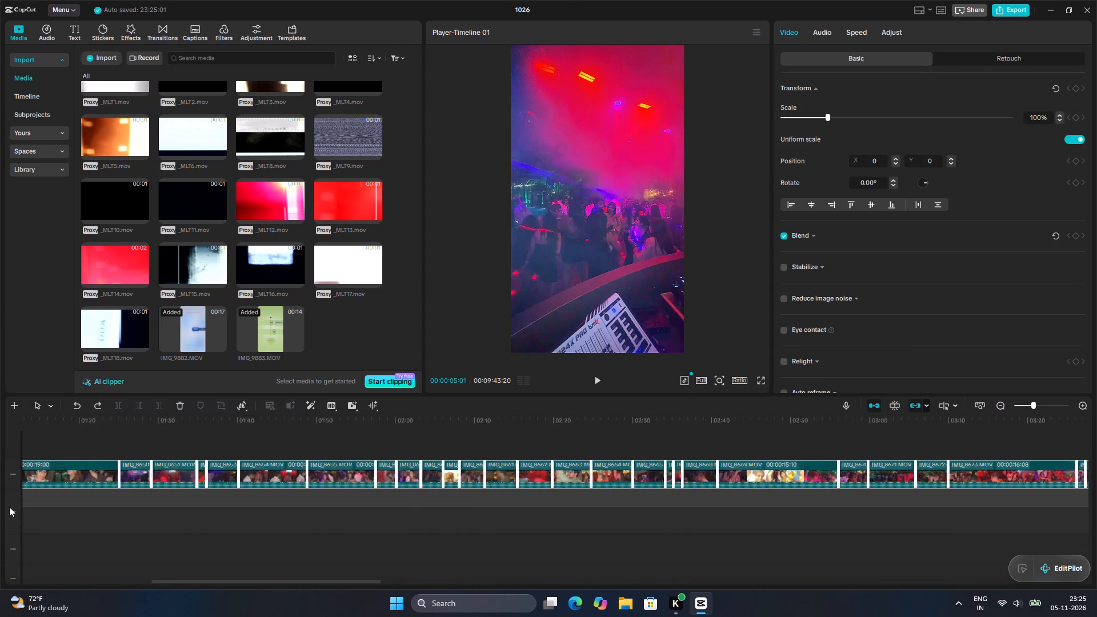
left_click_drag(9, 507, 15, 503)
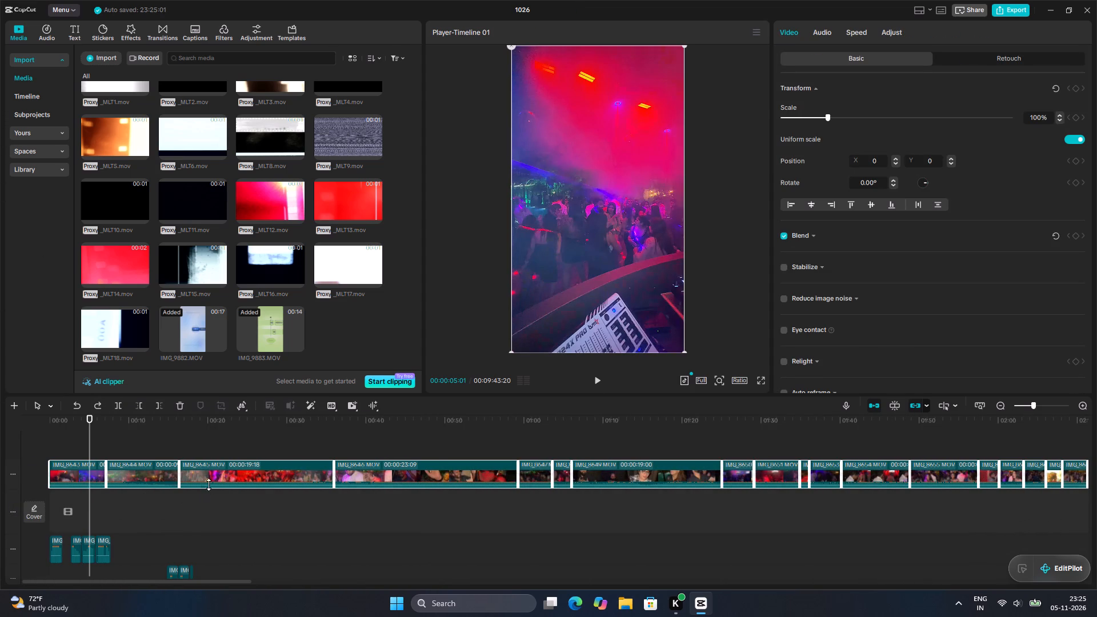
left_click_drag(219, 474, 229, 514)
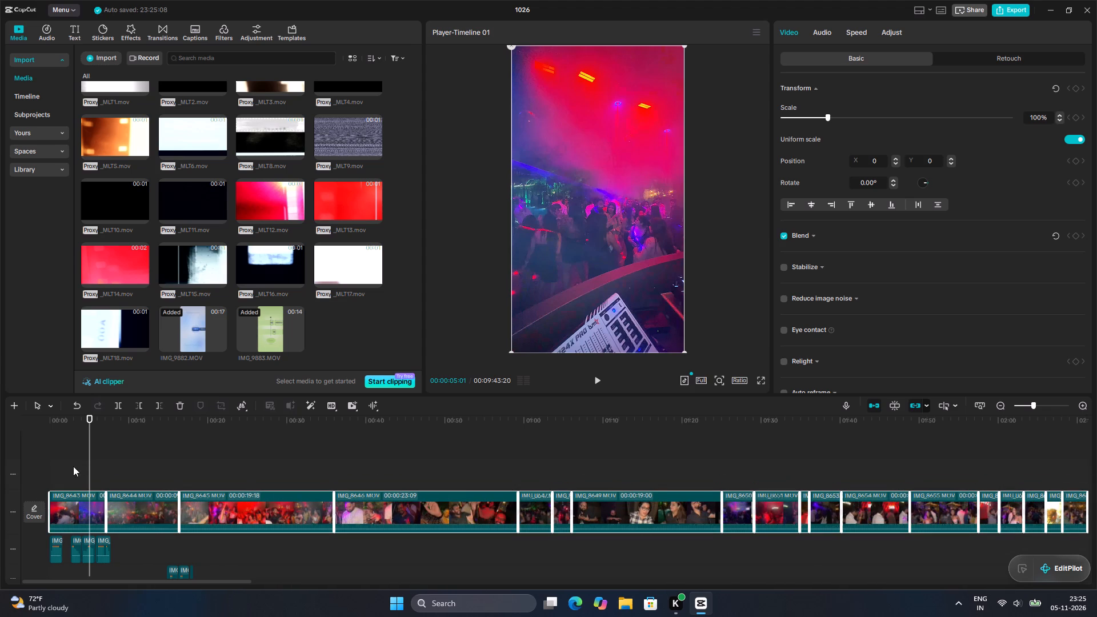
Return the playhead to 00:00:00:00 and play the opening to check the new clip order.
left_click_drag(93, 464, 0, 452)
double_click(427, 455)
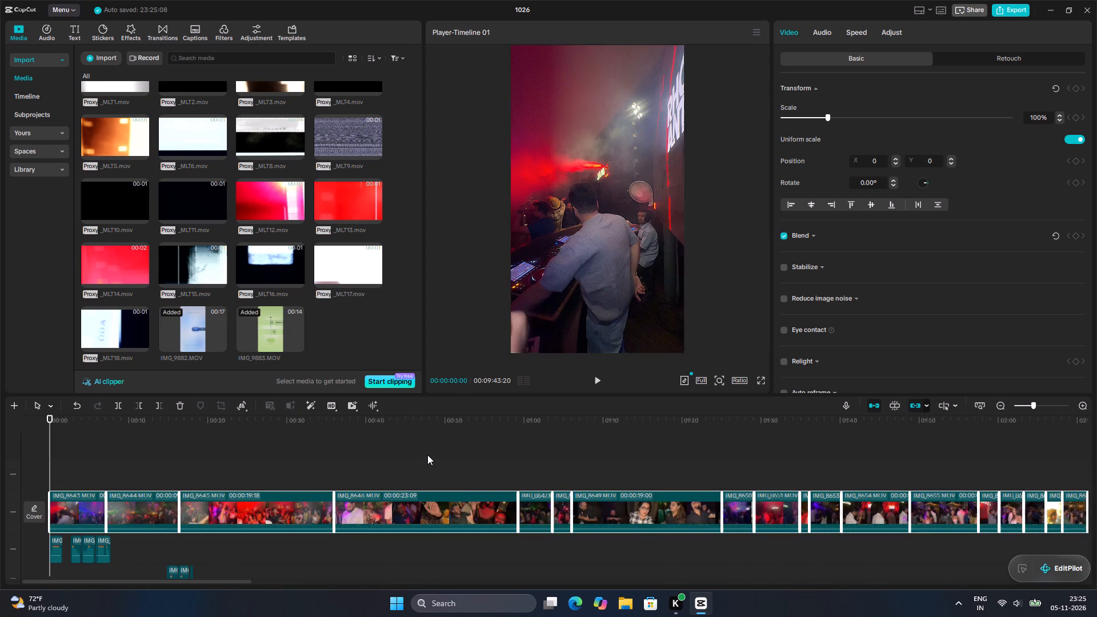
left_click_drag(425, 457, 0, 255)
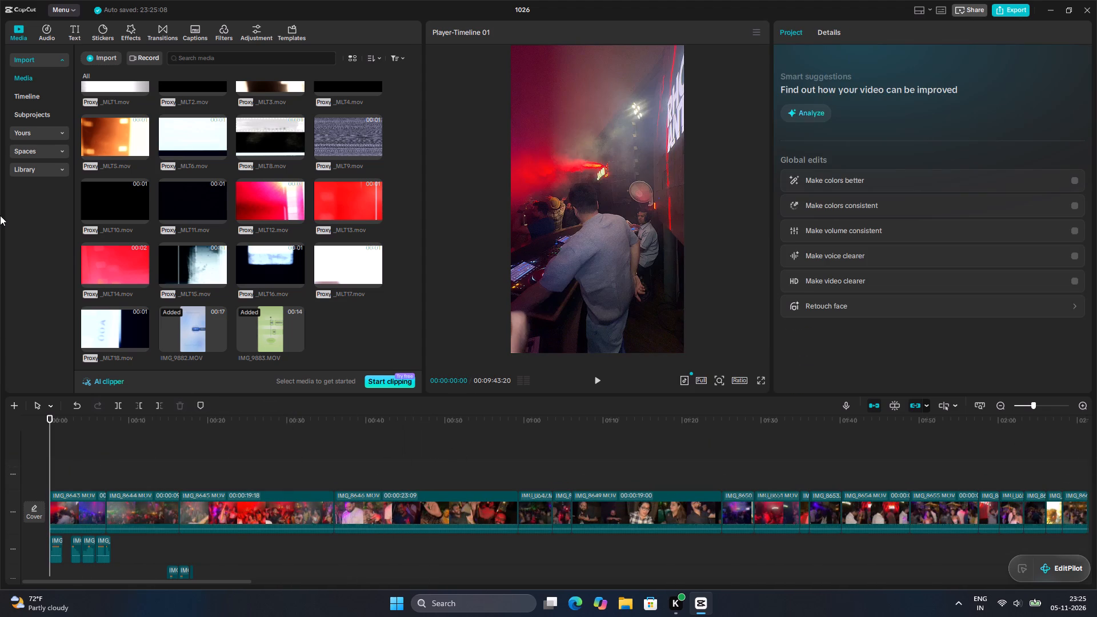
key("space")
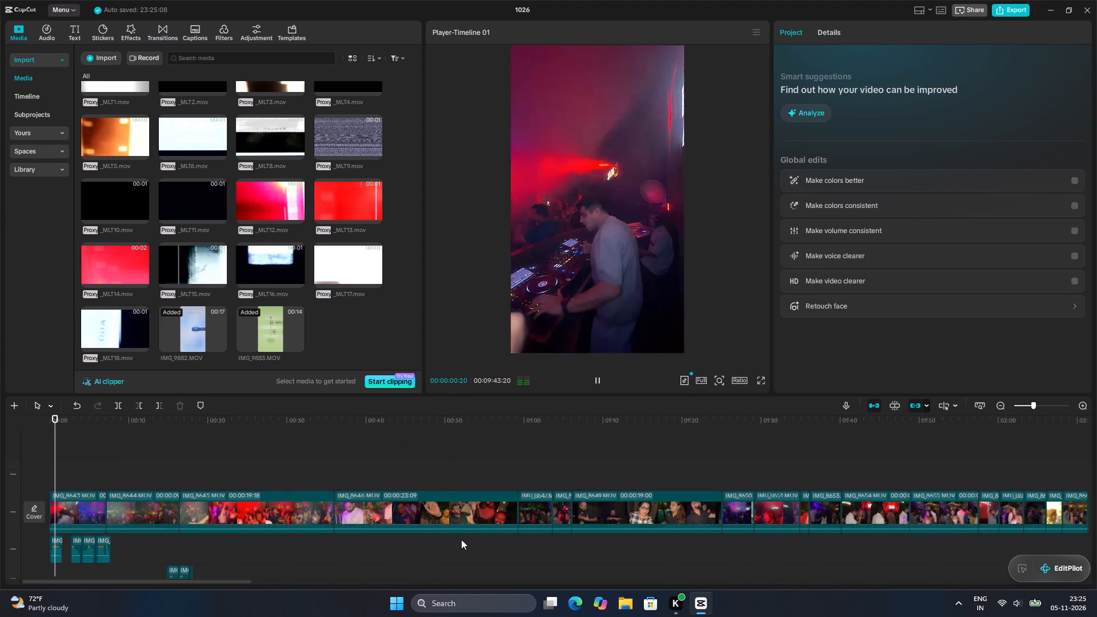
key("space")
left_click_drag(62, 444, 0, 484)
key("space")
key("space")
Replay the start of IMG_8643 in close-up to compare its picture with the beats of the first IMG_9883 sound effect.
scroll(301, 458, "up", 6)
scroll(329, 514, "down", 1)
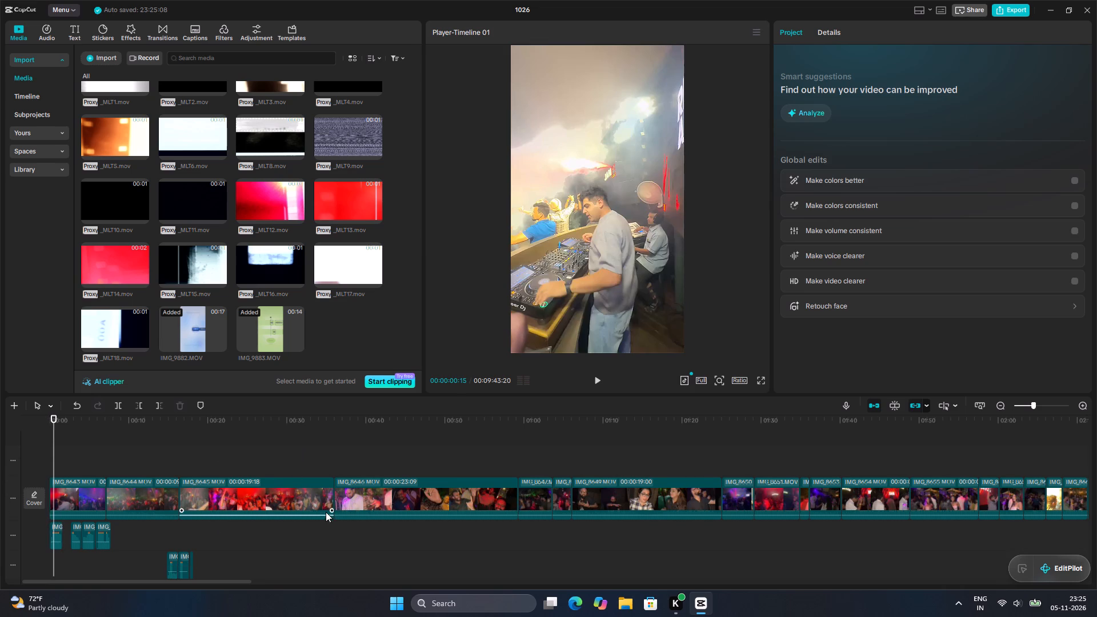
scroll(325, 512, "up", 20, "ctrl")
scroll(325, 512, "up", 15, "ctrl")
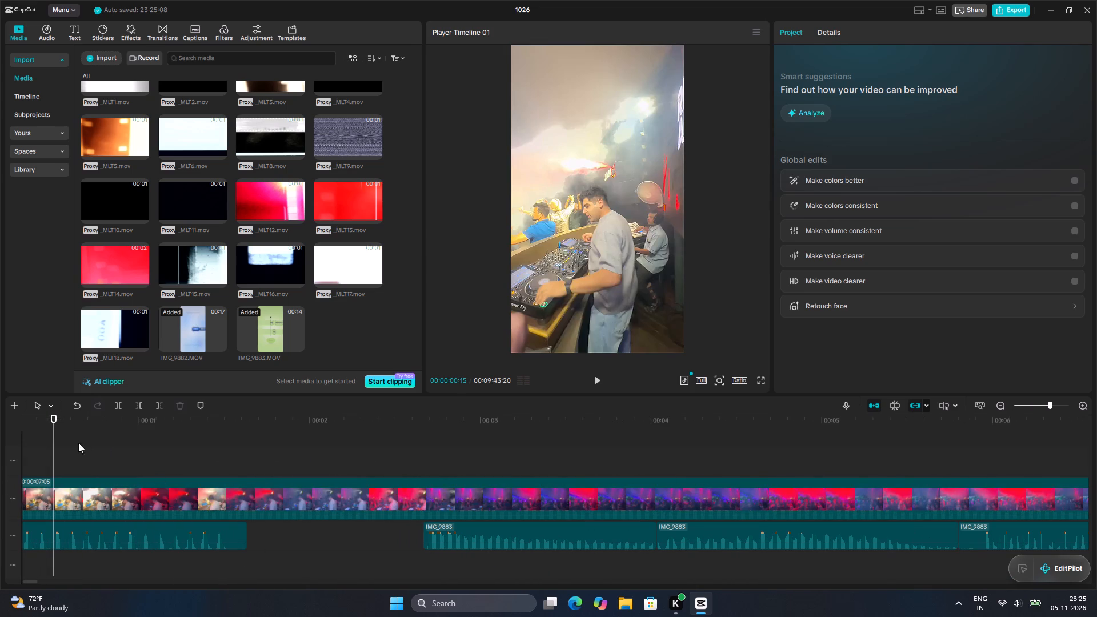
left_click_drag(54, 449, 26, 476)
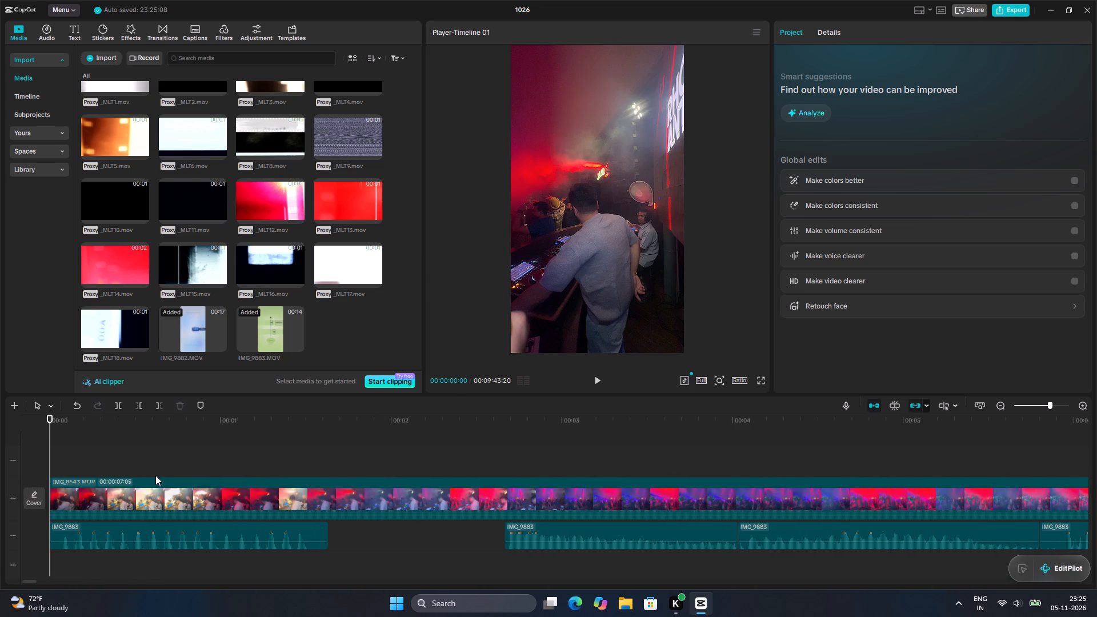
key("space")
key("space")
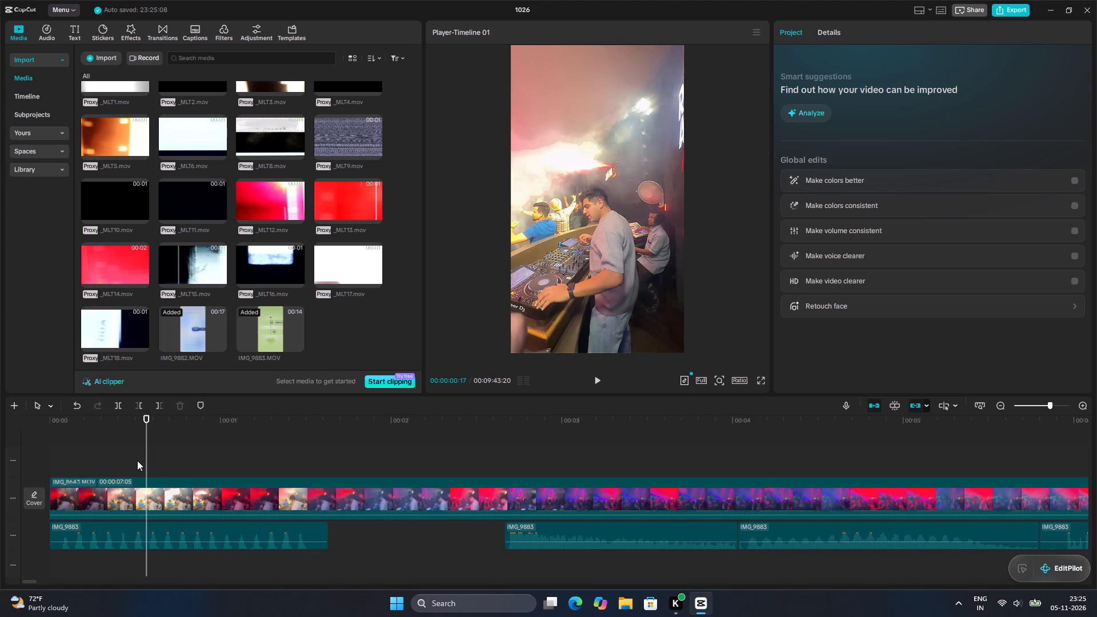
left_click_drag(149, 455, 114, 478)
key("space")
key("space")
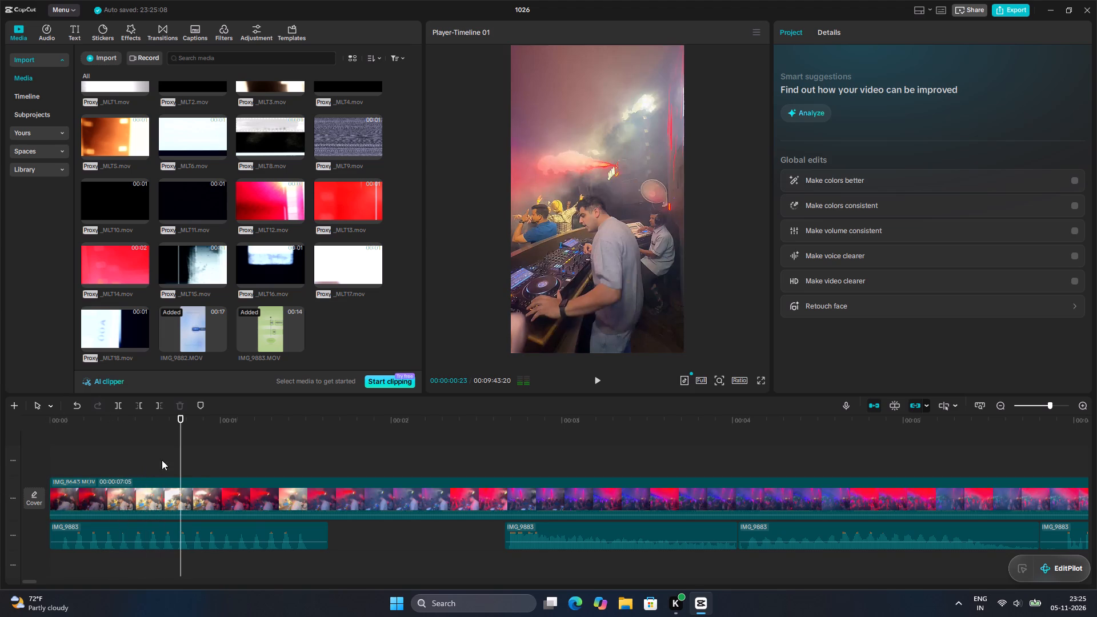
left_click_drag(182, 461, 21, 478)
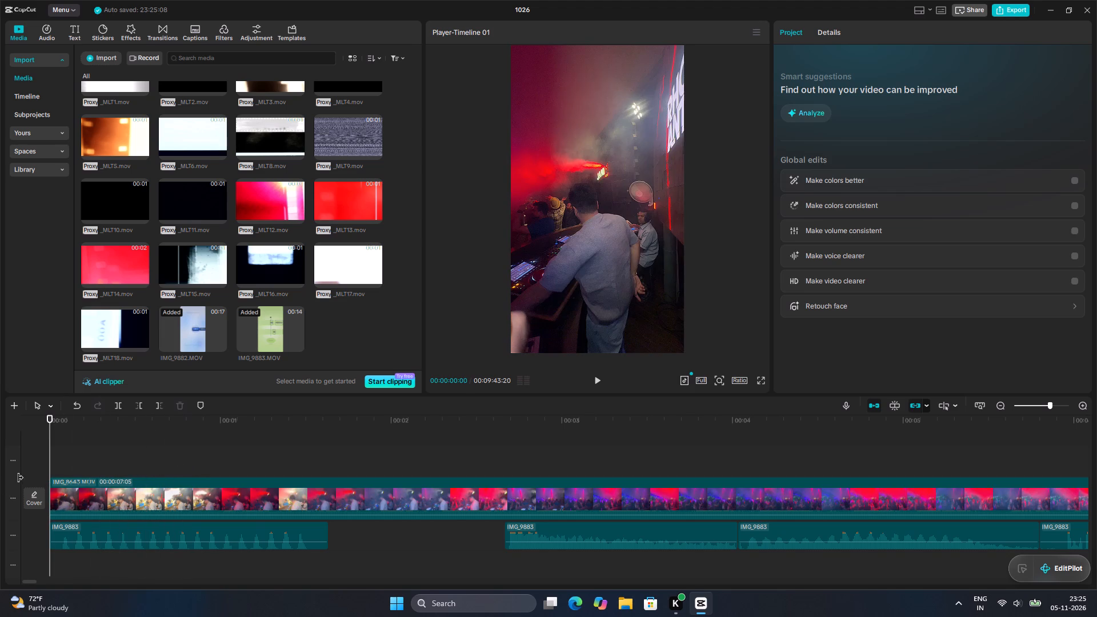
Split the IMG_8643 clip on the main track at 00:00:00:16.
left_click_drag(50, 458, 143, 458)
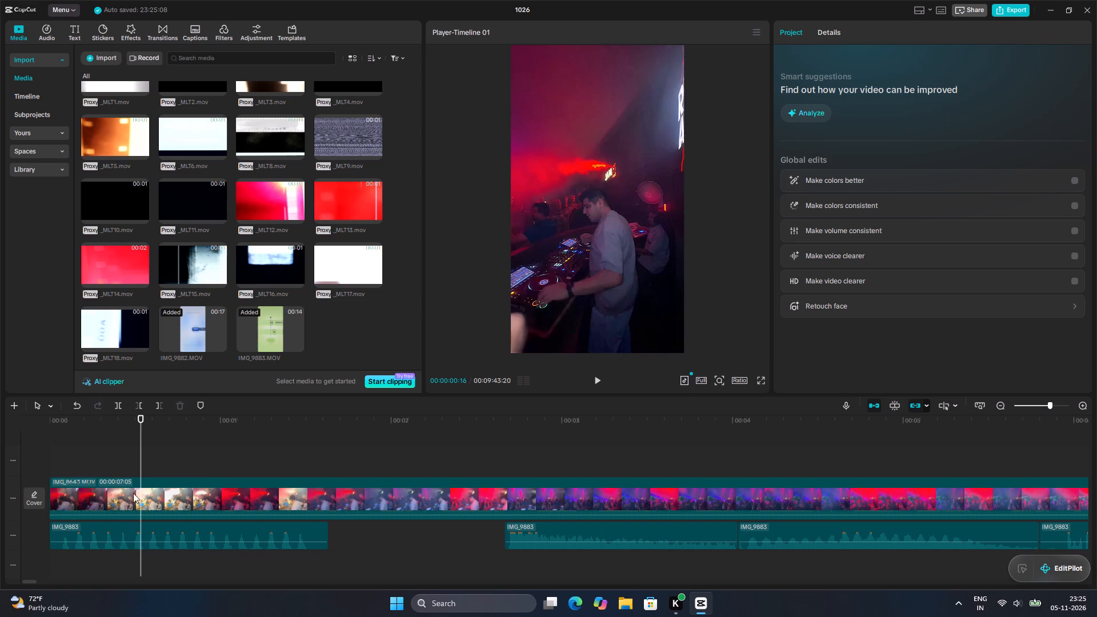
left_click(117, 504)
left_click(115, 404)
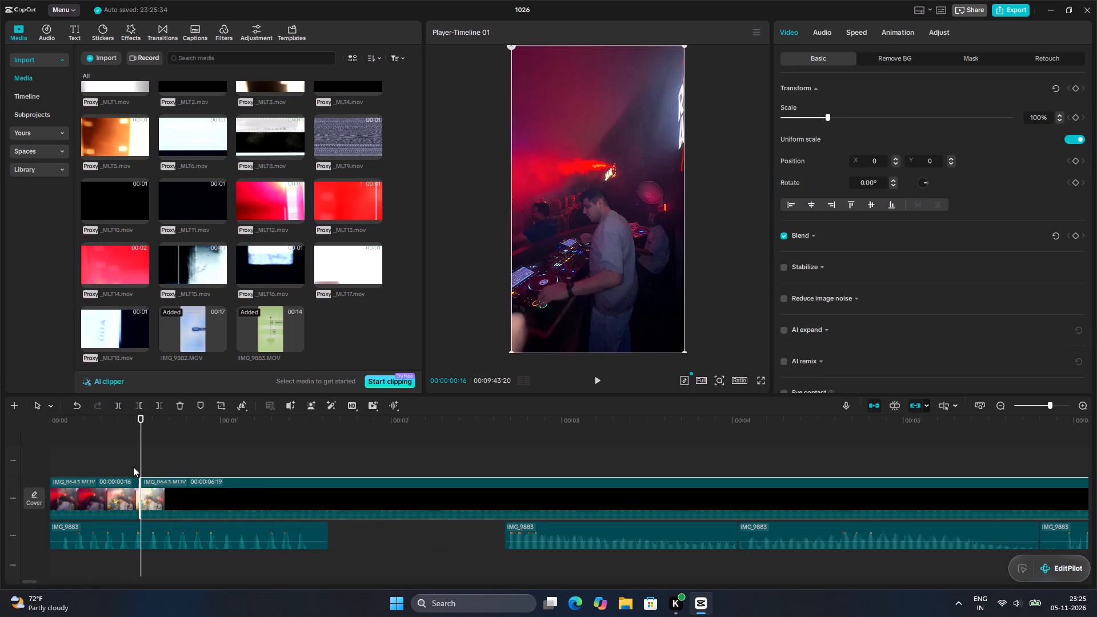
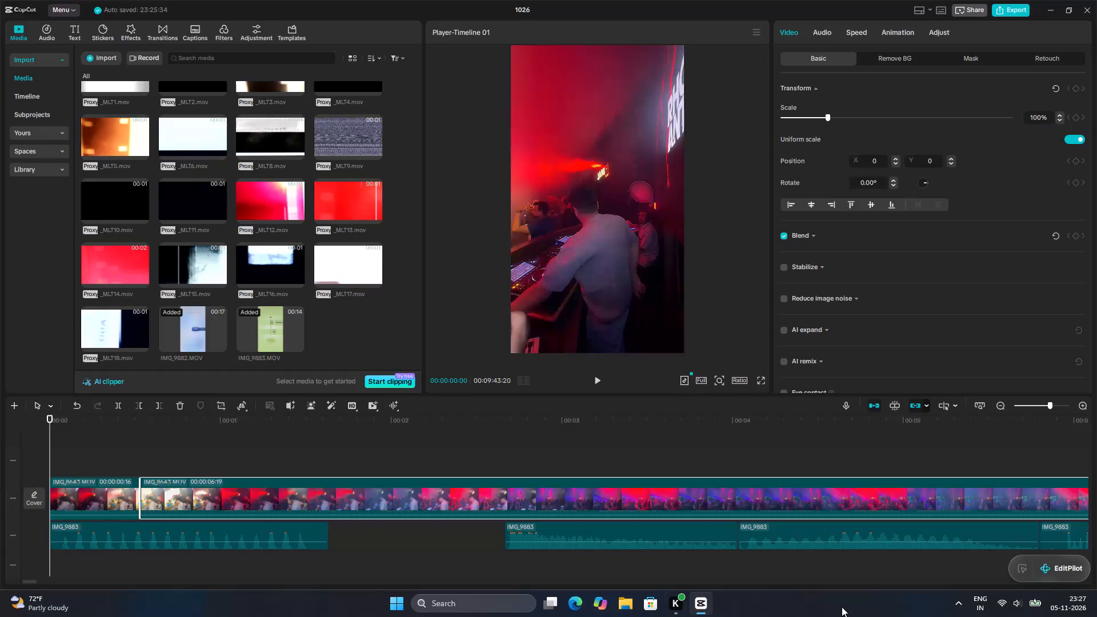
Replay the opening and shorten the first IMG_8643 piece on the main track so it ends at 00:00:00:06.
key("space")
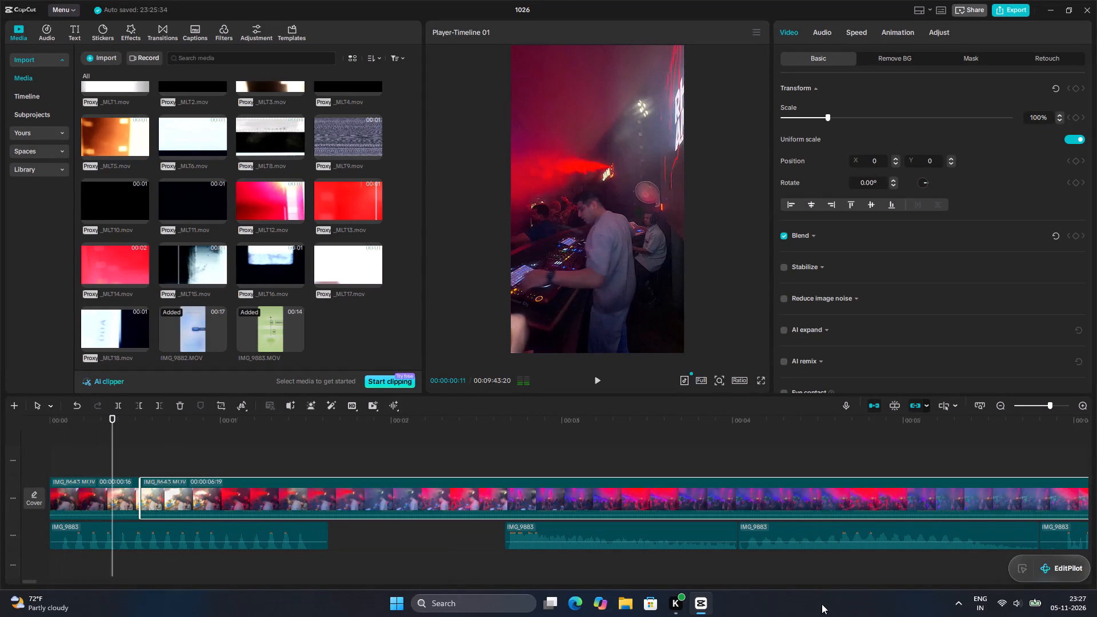
left_click_drag(110, 447, 0, 453)
key("space")
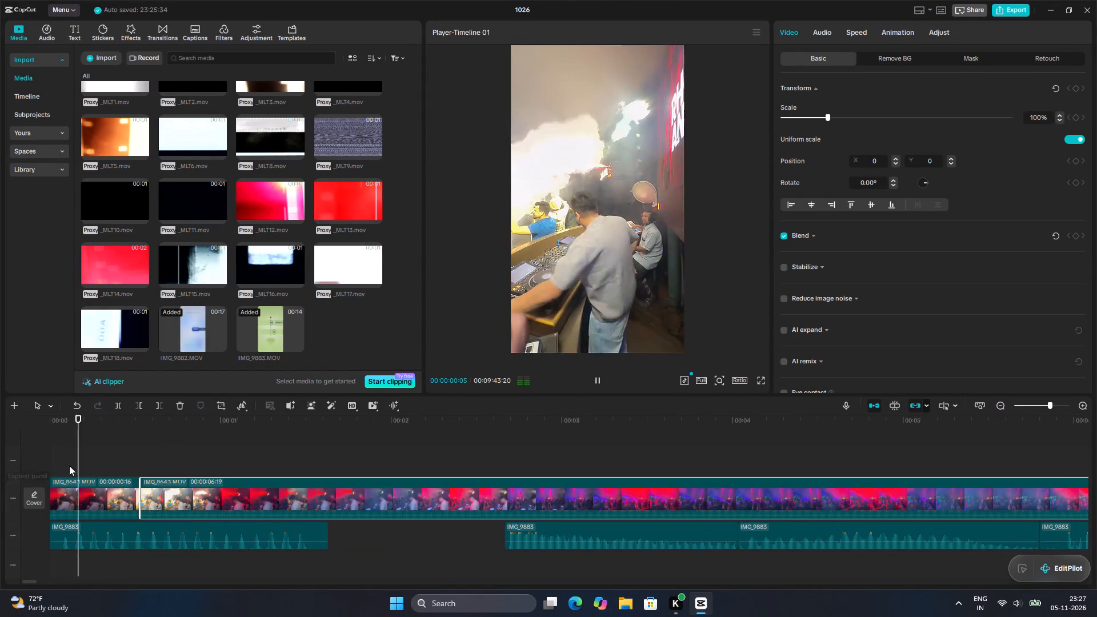
key("space")
left_click(121, 503)
left_click_drag(139, 495, 70, 497)
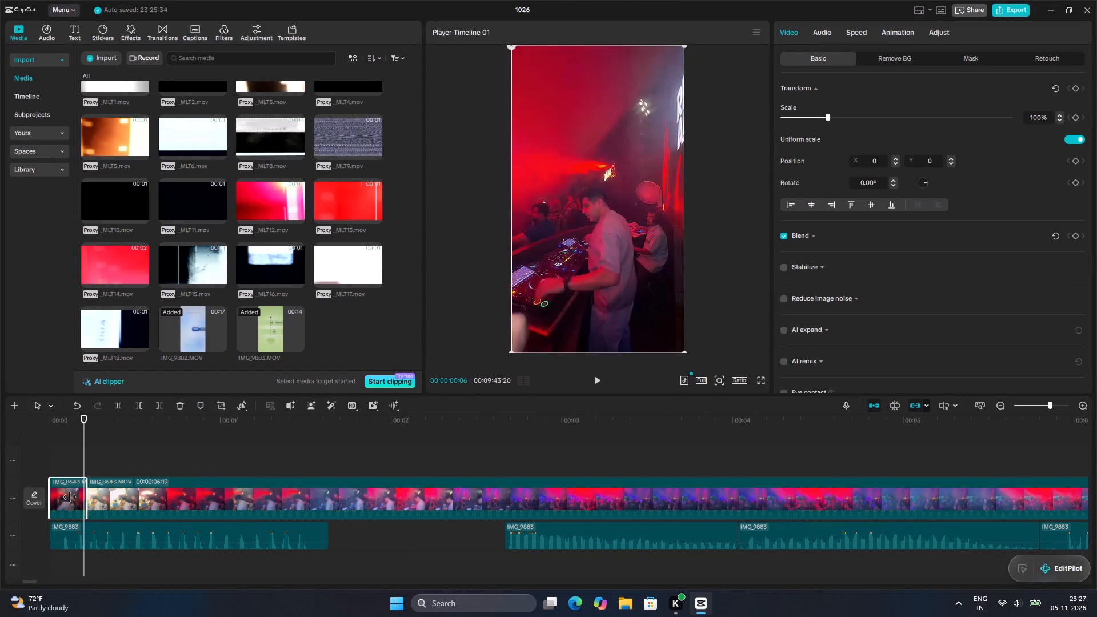
left_click_drag(70, 497, 84, 500)
Cut the second, longer IMG_8643 piece out of the main track.
key("space")
key("space")
left_click(184, 494)
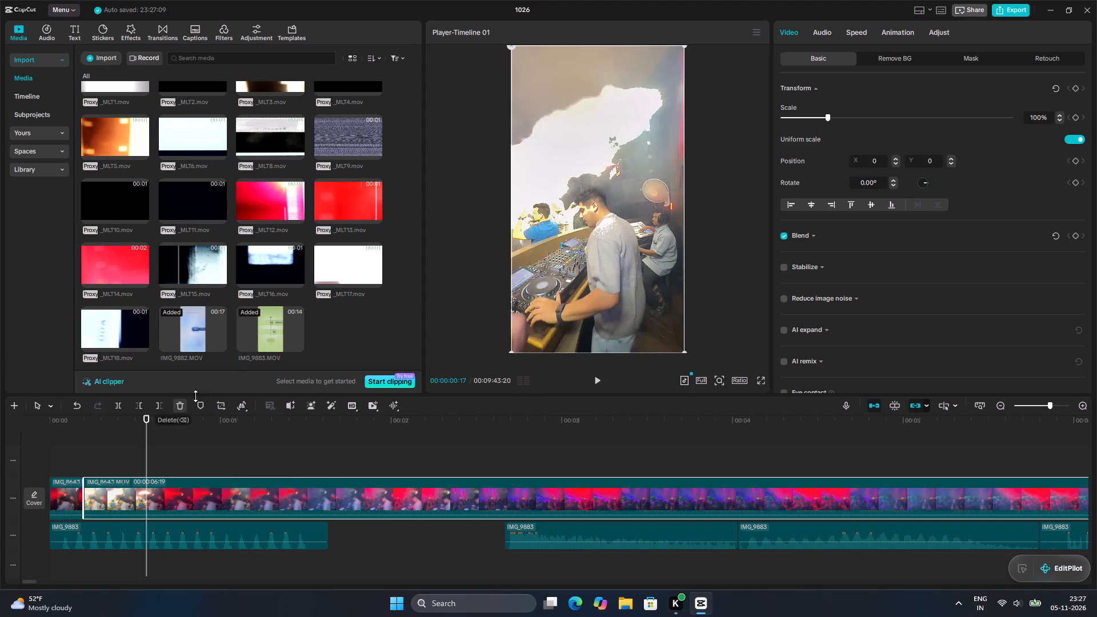
key("BackSpace")
right_click(223, 483)
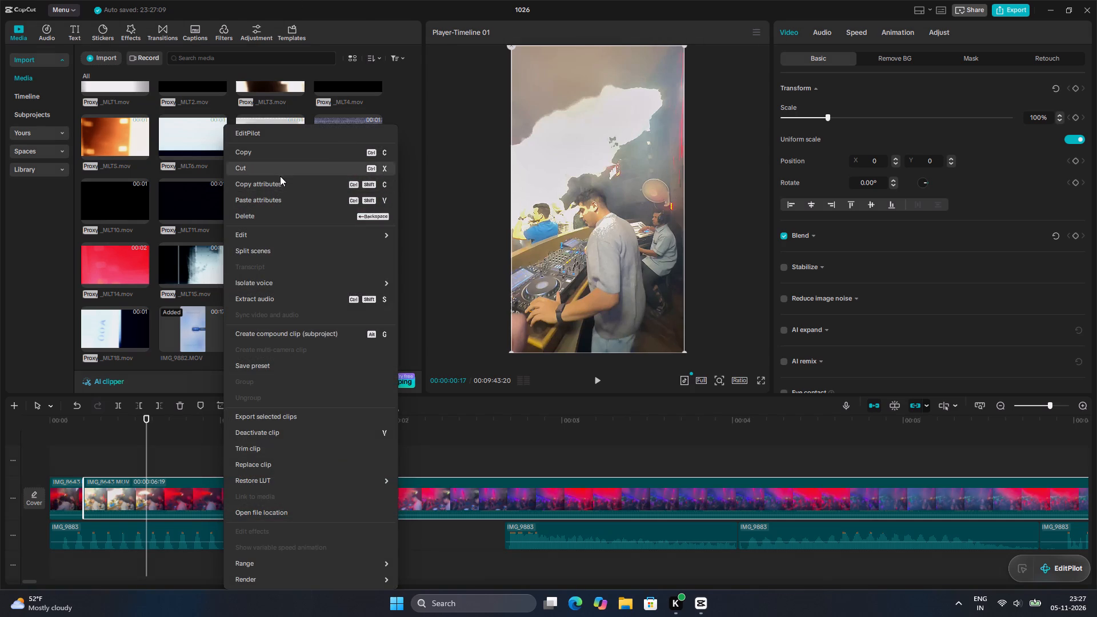
left_click(281, 174)
Replay the opening against the first IMG_9883 beats and trim away everything in IMG_8644 after 00:00:00:13.
left_click_drag(146, 444, 86, 450)
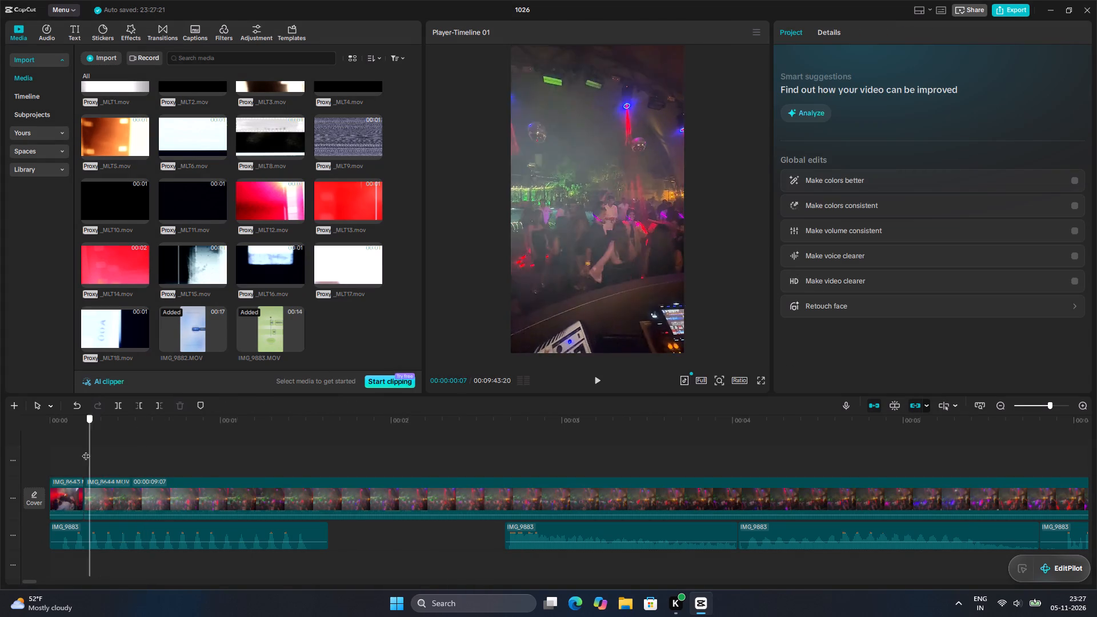
left_click_drag(86, 450, 0, 445)
key("space")
key("space")
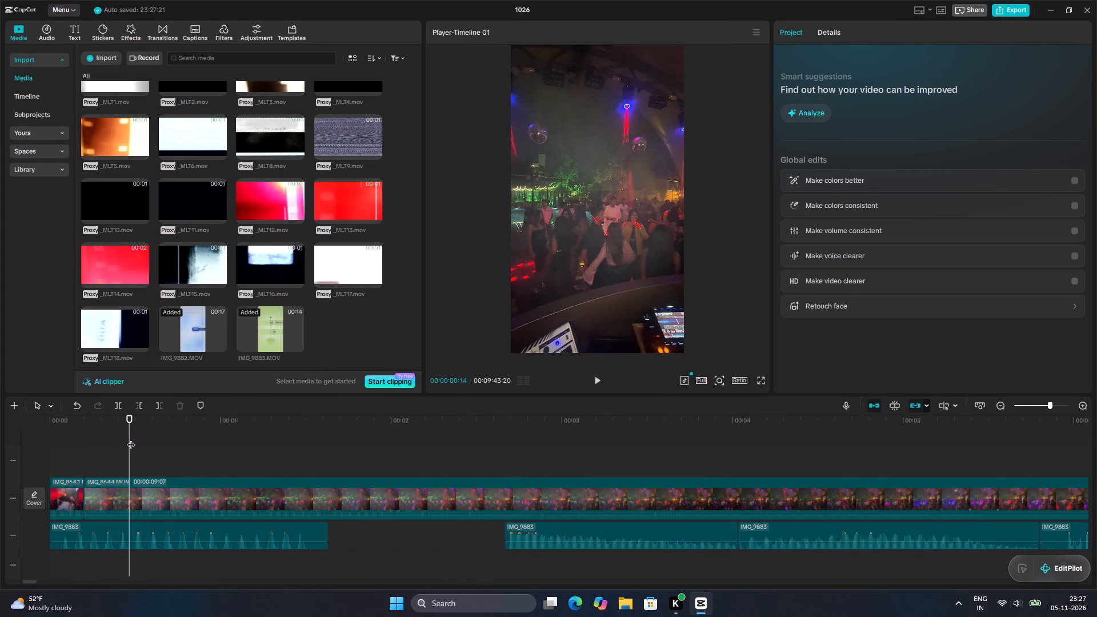
left_click_drag(131, 439, 103, 451)
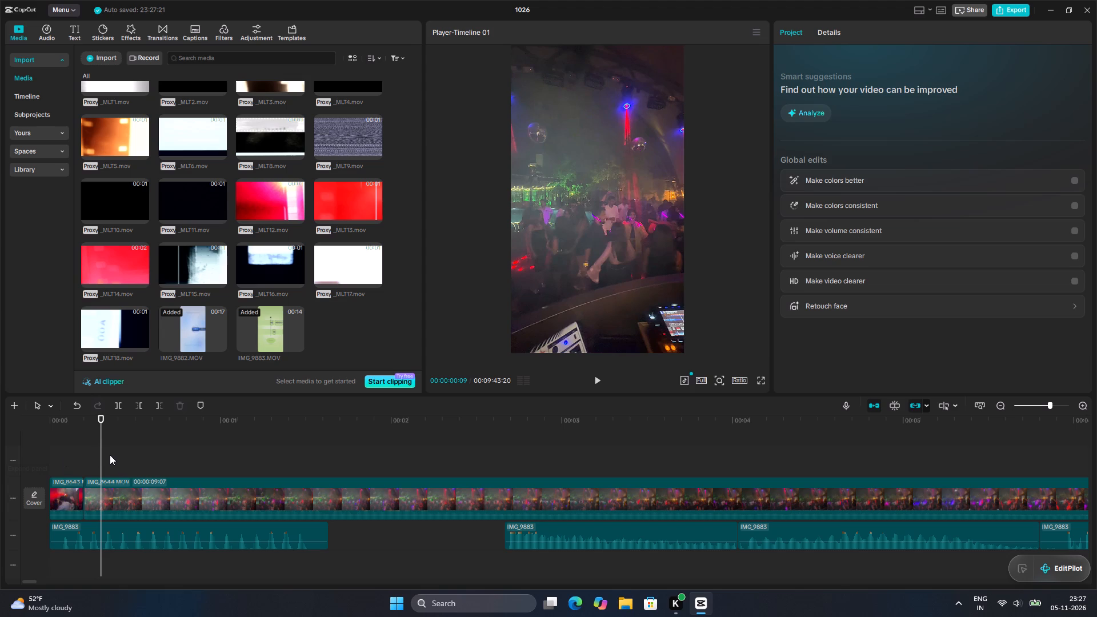
left_click_drag(101, 447, 0, 456)
key("space")
key("space")
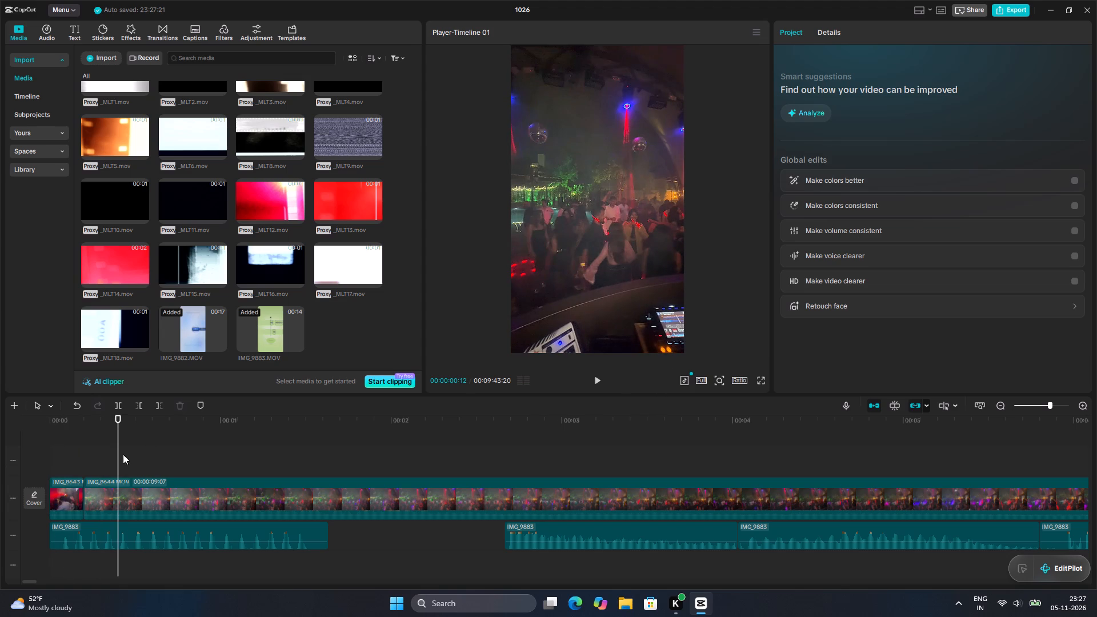
left_click(122, 474)
left_click(125, 500)
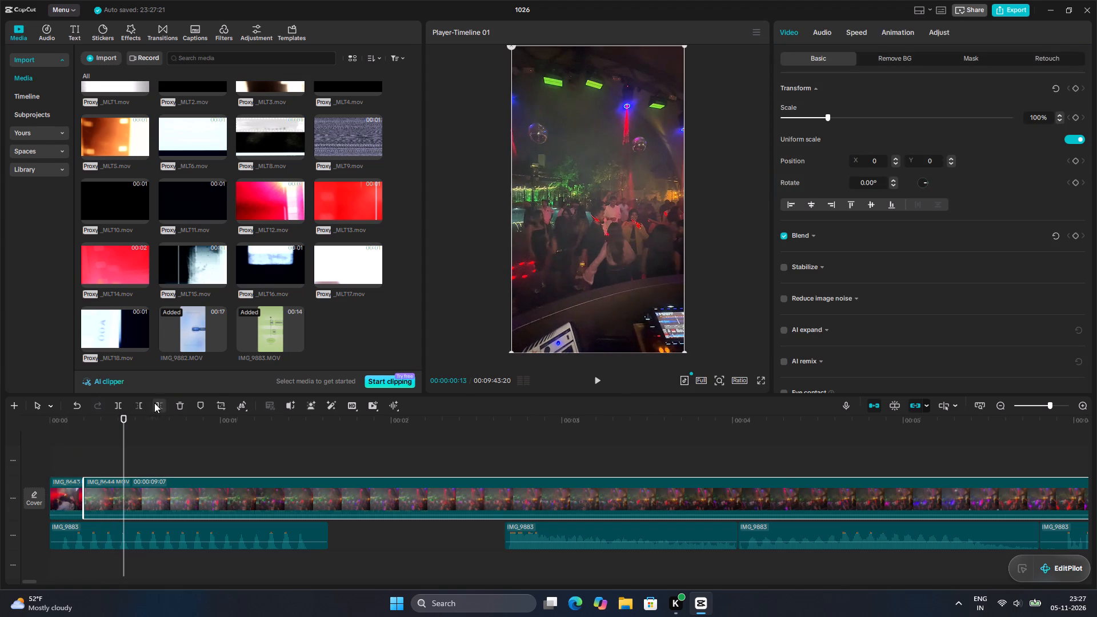
left_click(154, 403)
Play on into IMG_8645 and trim away everything in that clip after 00:00:00:27.
key("space")
key("space")
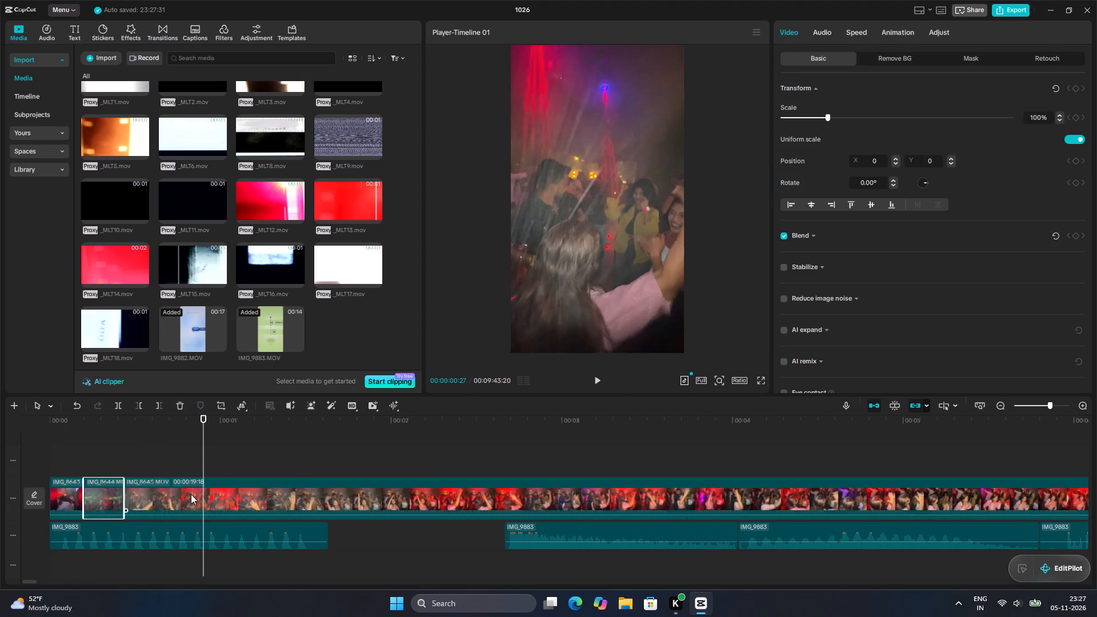
left_click(192, 494)
left_click(155, 403)
Replay the opening and shorten the IMG_8643 clip further so it ends at about 00:00:00:03.
key("space")
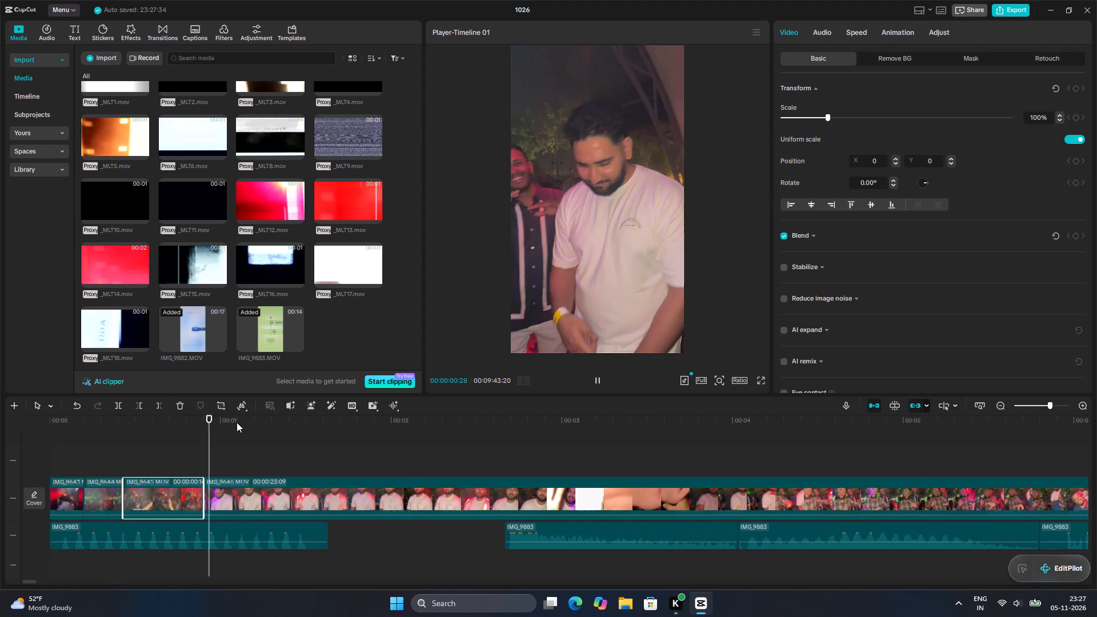
key("space")
left_click_drag(266, 449, 2, 454)
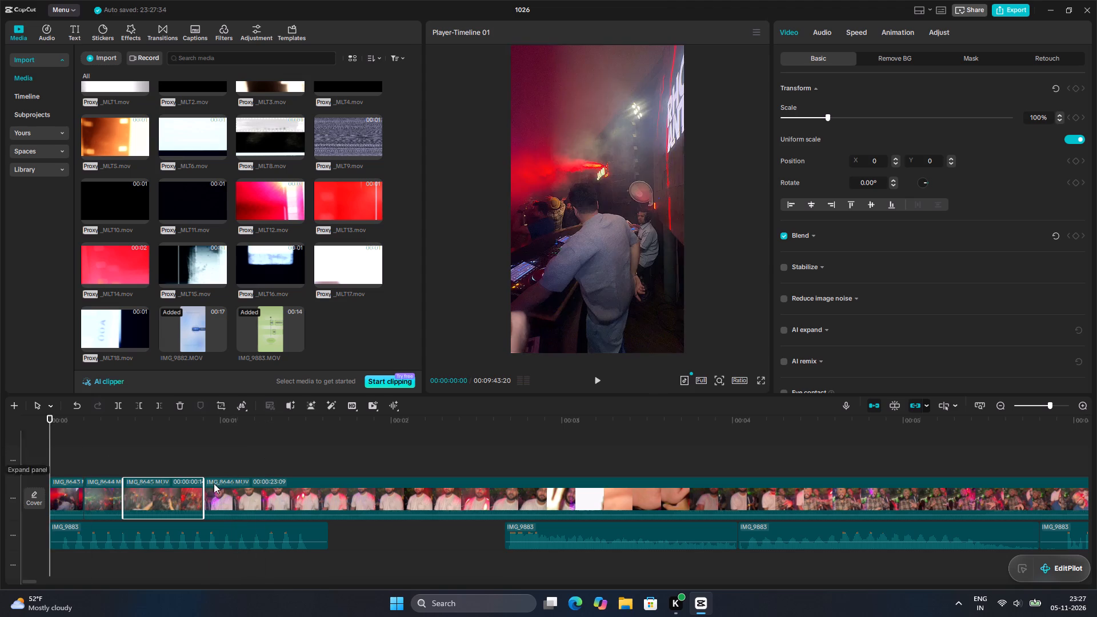
key("space")
key("space")
key("space")
key("space")
left_click(81, 491)
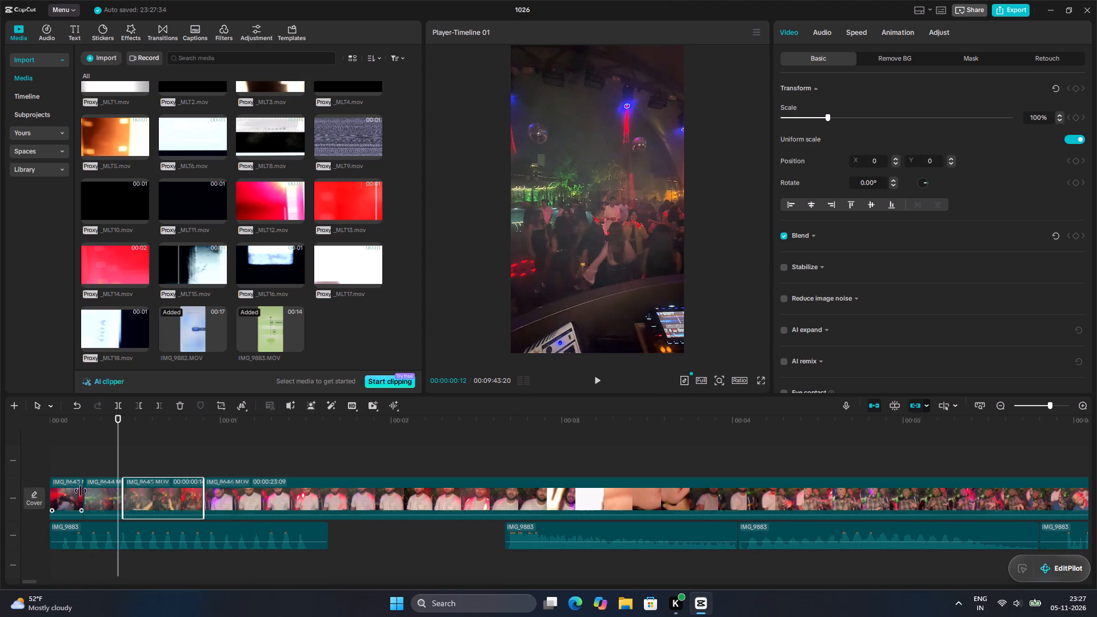
left_click_drag(121, 459, 27, 464)
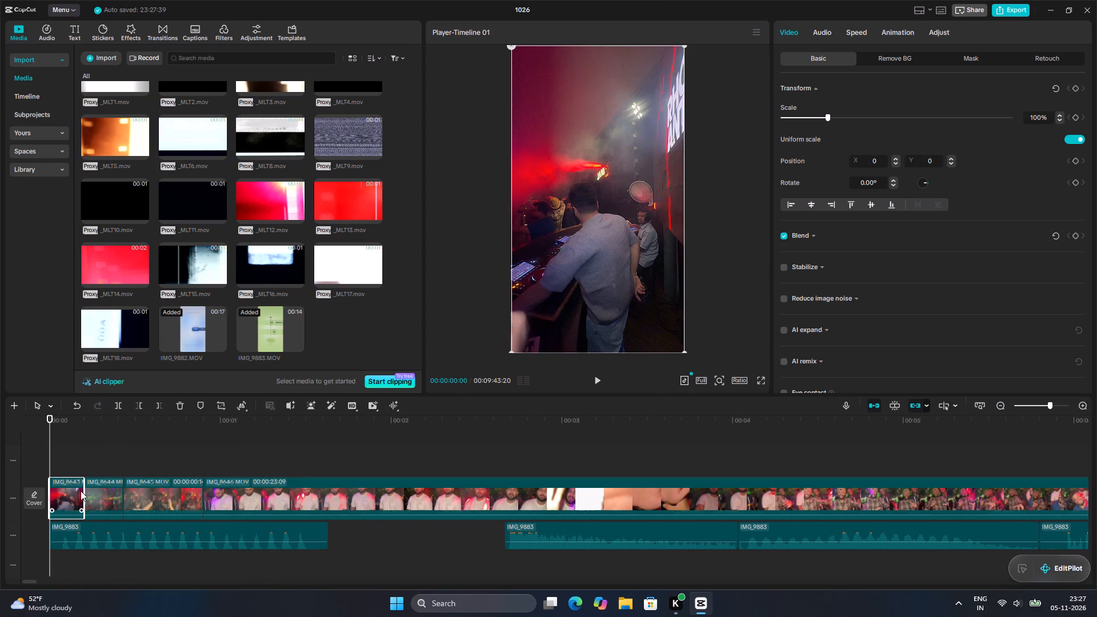
left_click_drag(85, 492, 70, 500)
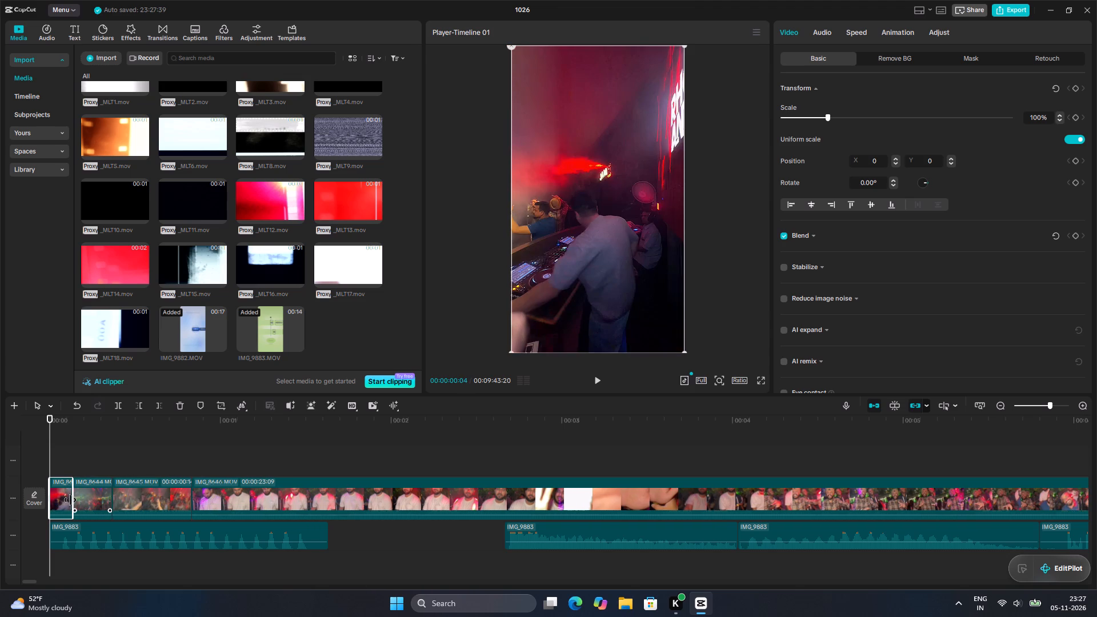
left_click_drag(70, 500, 65, 503)
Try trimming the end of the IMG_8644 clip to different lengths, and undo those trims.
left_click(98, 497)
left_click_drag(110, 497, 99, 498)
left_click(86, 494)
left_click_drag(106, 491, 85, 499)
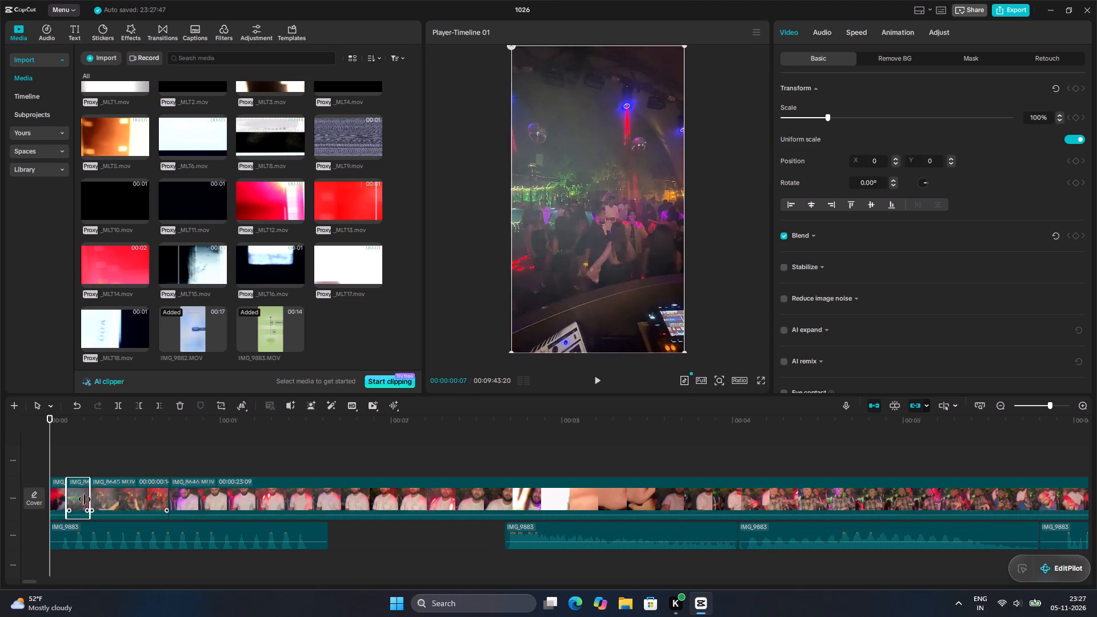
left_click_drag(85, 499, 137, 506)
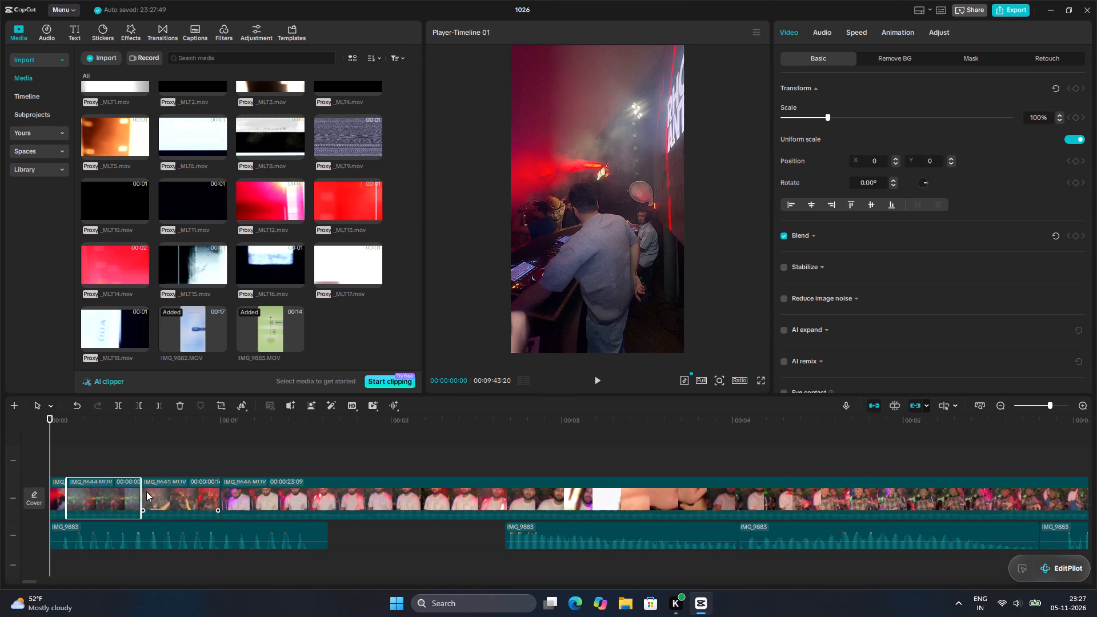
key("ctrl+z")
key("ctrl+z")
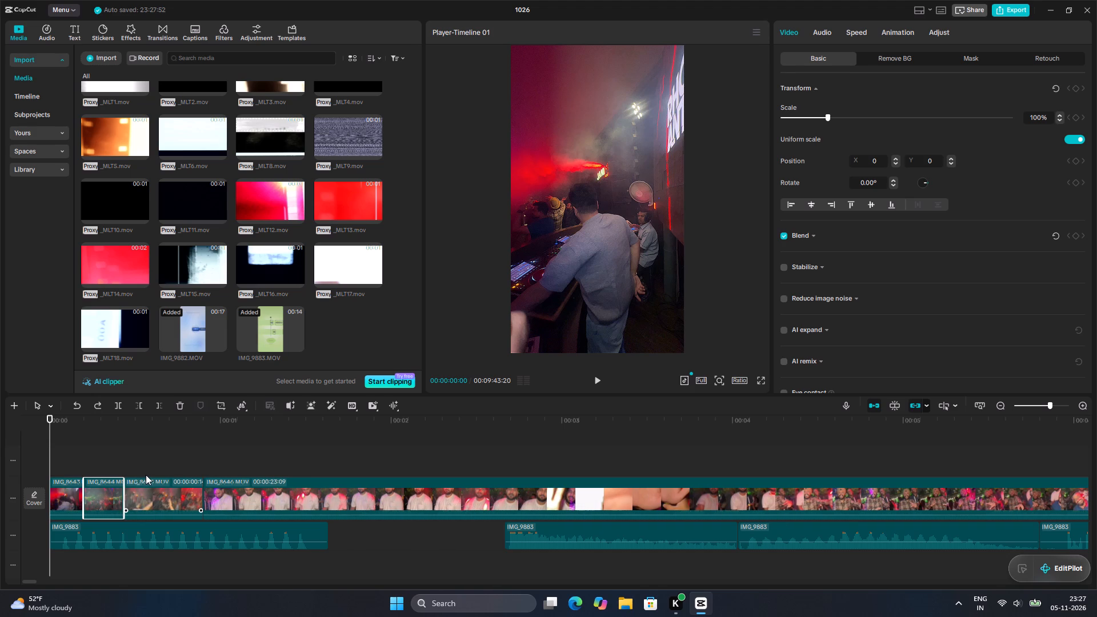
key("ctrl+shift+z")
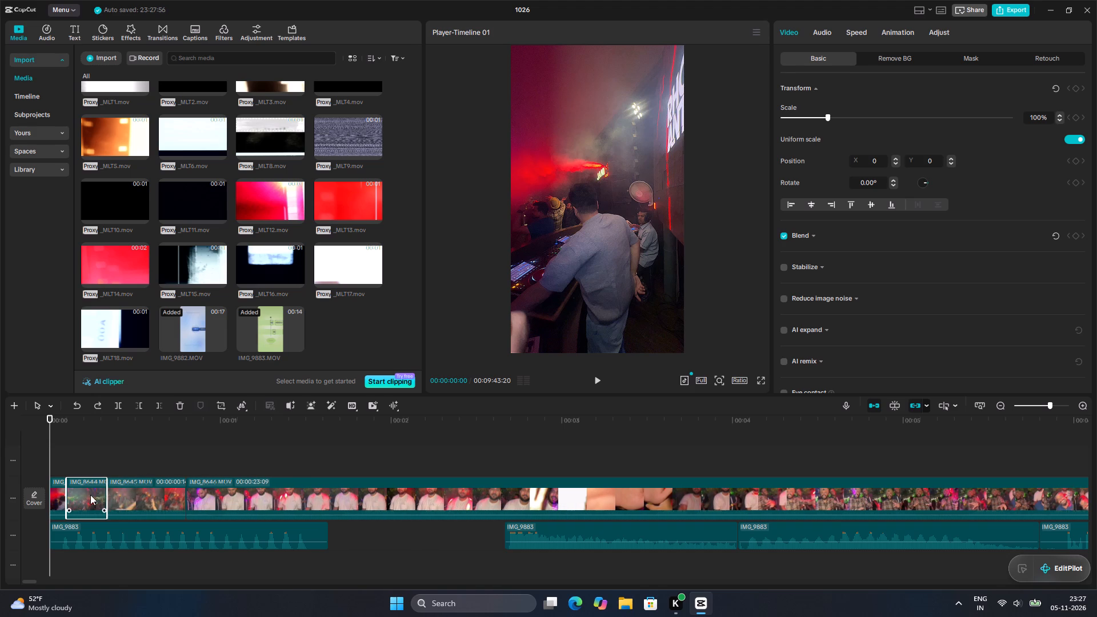
Shorten the IMG_8644 clip so it ends at 00:00:00:06.
left_click_drag(107, 489, 79, 499)
Play the beats and shorten the IMG_8645 clip so it ends at 00:00:00:09.
key("space")
key("space")
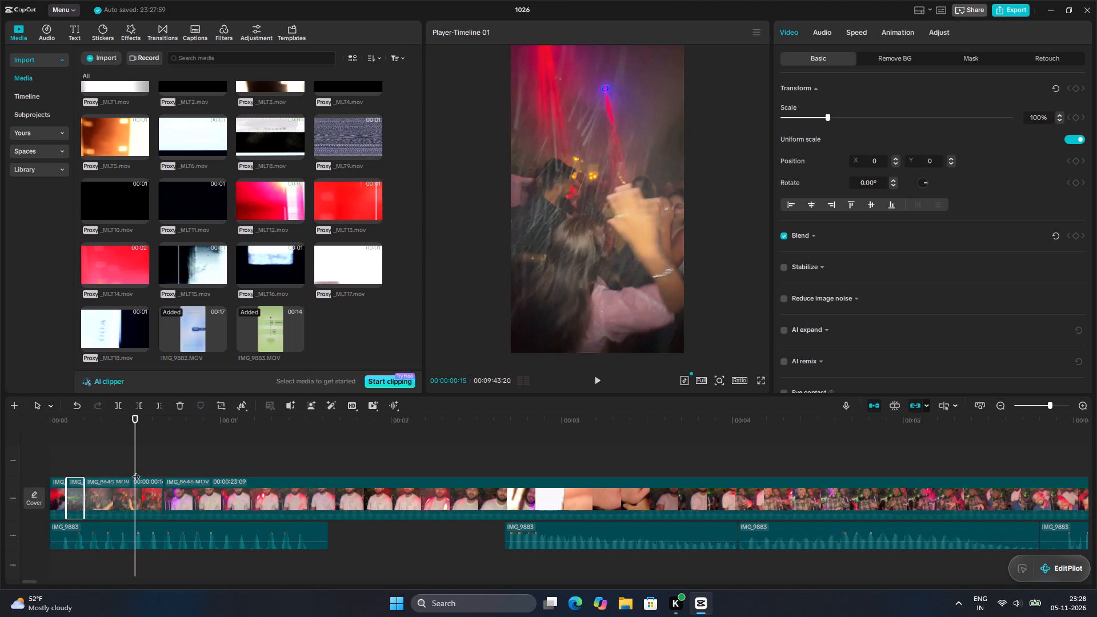
left_click_drag(136, 470, 85, 478)
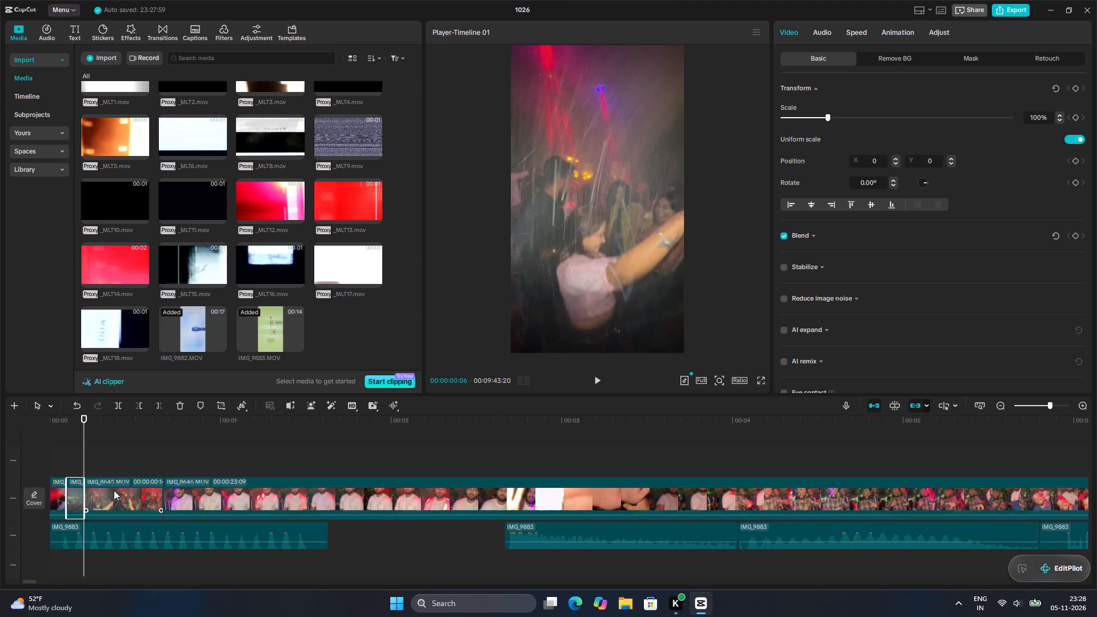
left_click(114, 490)
left_click_drag(162, 492, 99, 500)
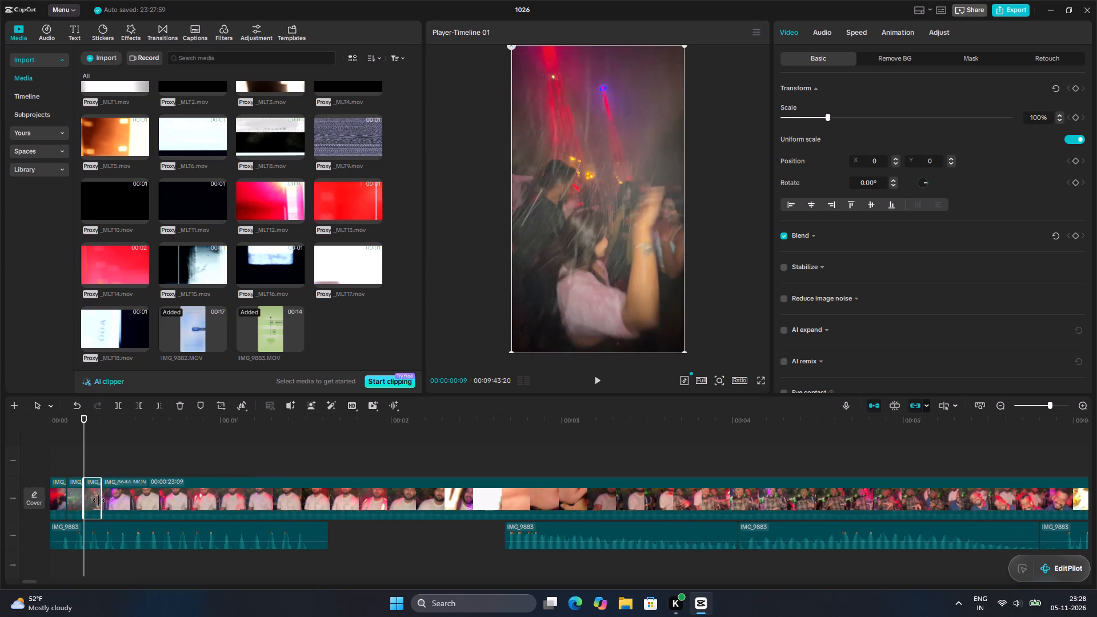
left_click_drag(99, 500, 98, 500)
Play on into IMG_8646 and trim away everything in that clip after 00:00:00:13.
key("space")
key("space")
left_click(141, 492)
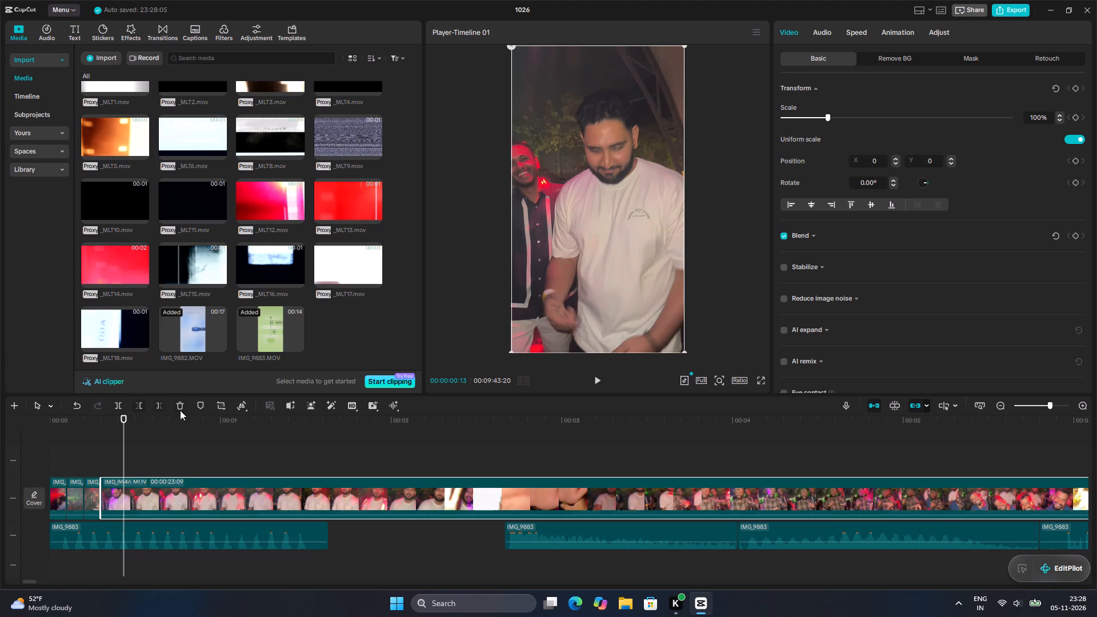
key("w")
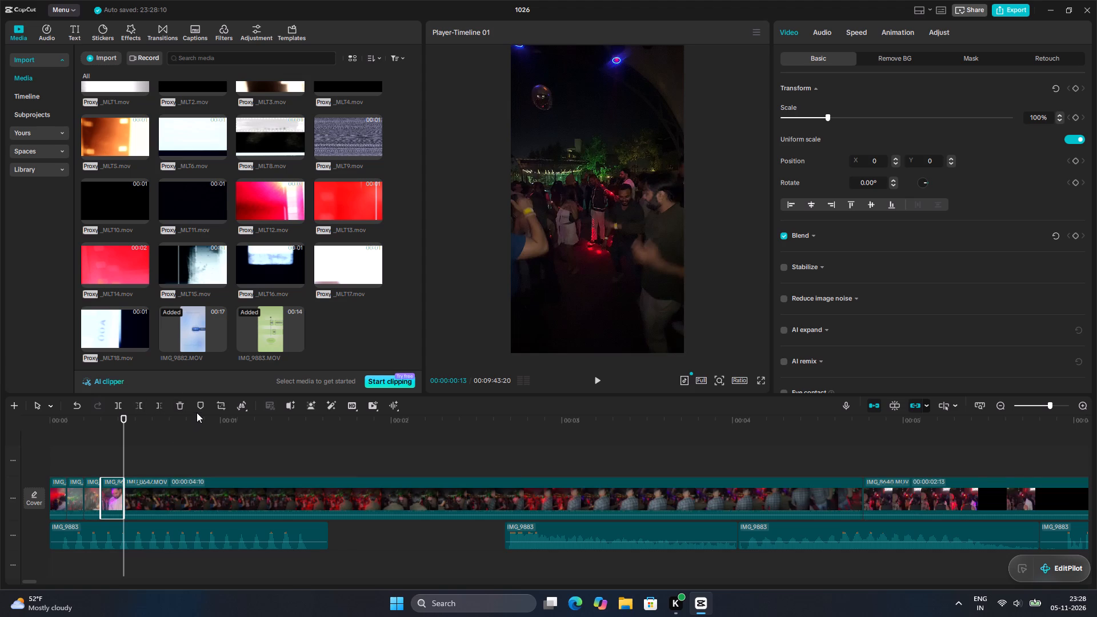
Play on into IMG_8647 and trim away everything in that clip after 00:00:00:19.
key("space")
key("space")
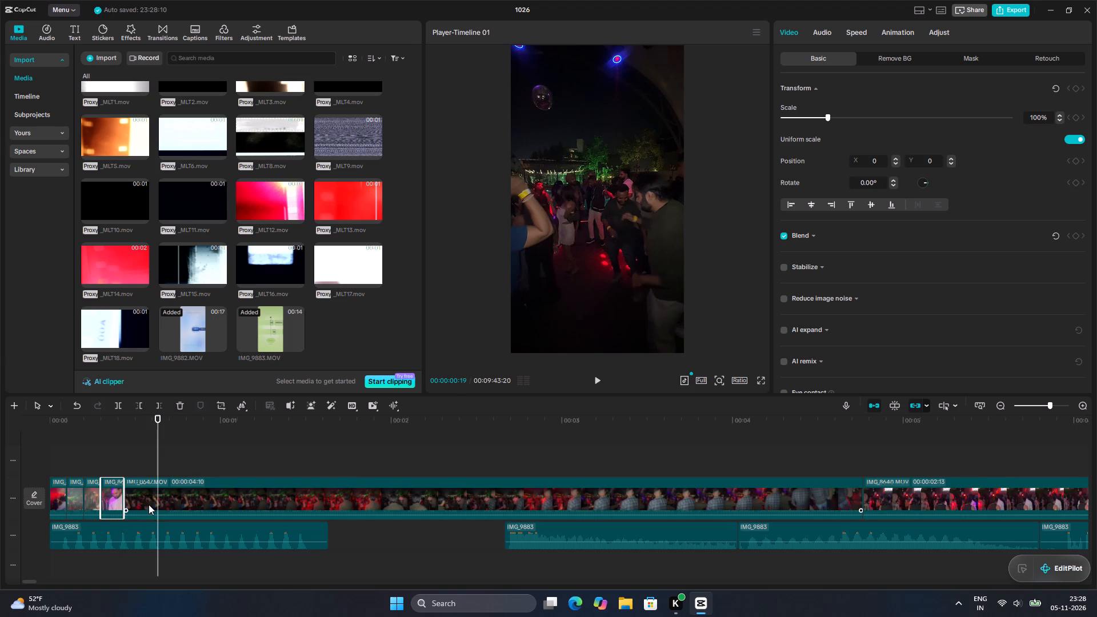
left_click(148, 504)
key("w")
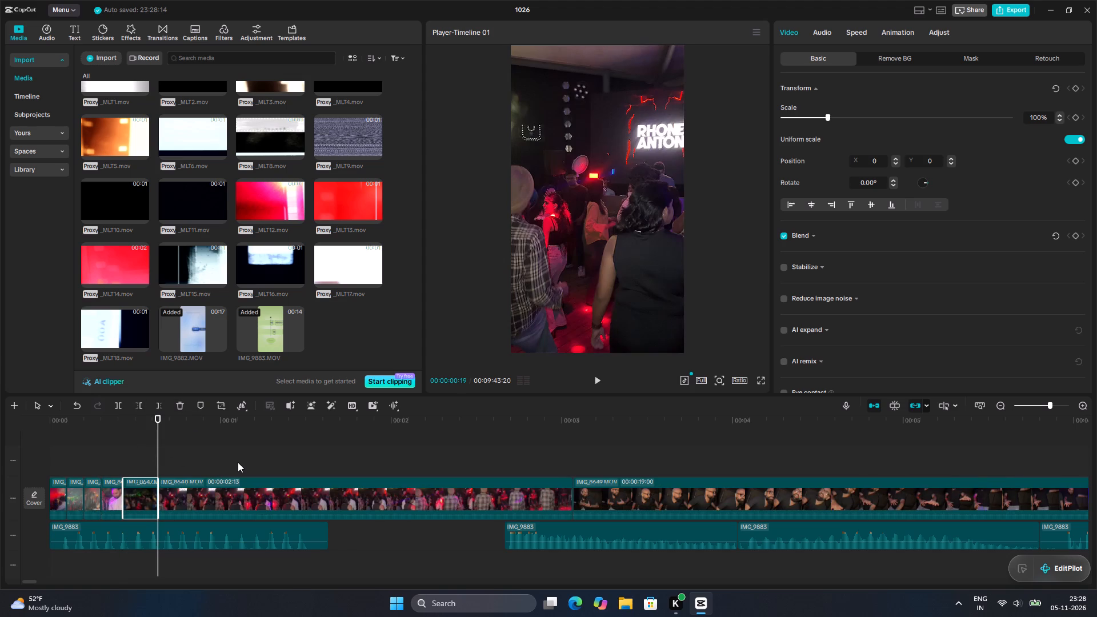
Play on through the next beats, return to 00:00:00:21, and shorten the IMG_8647 clip so it ends at about 00:00:00:17.
key("space")
key("space")
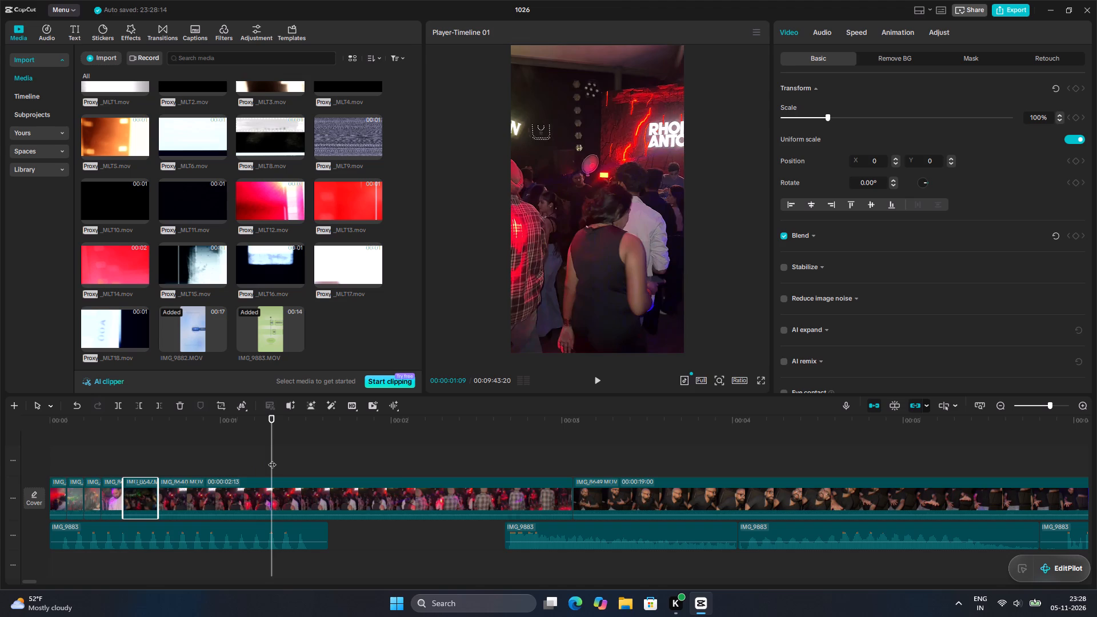
left_click_drag(272, 459, 169, 482)
left_click_drag(159, 493, 146, 501)
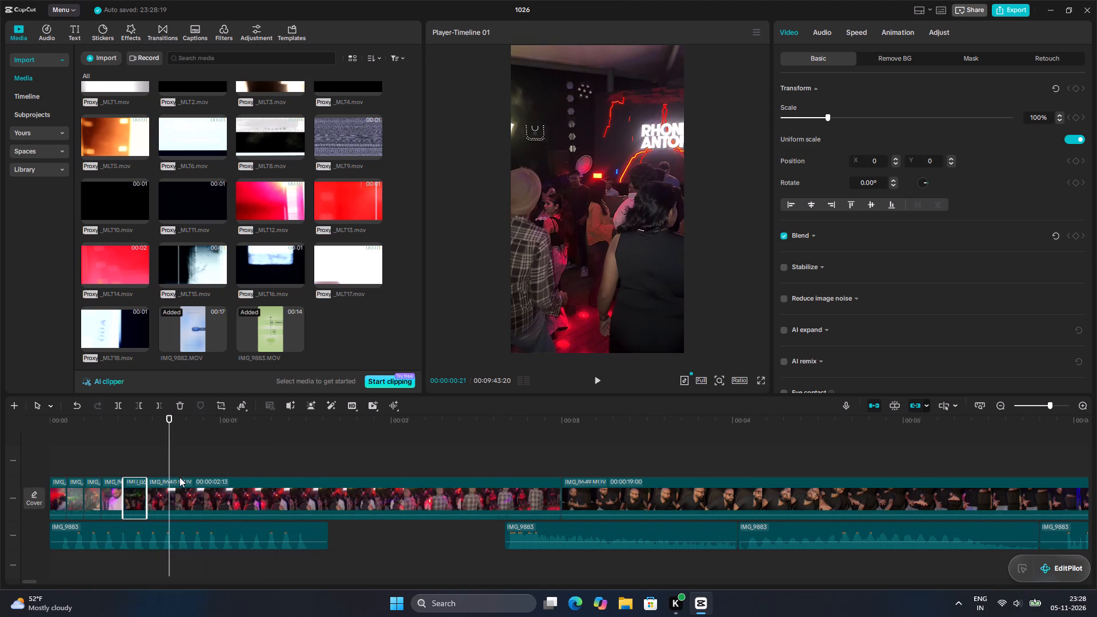
Trim away everything in the IMG_8648 clip after 00:00:00:21.
key("w")
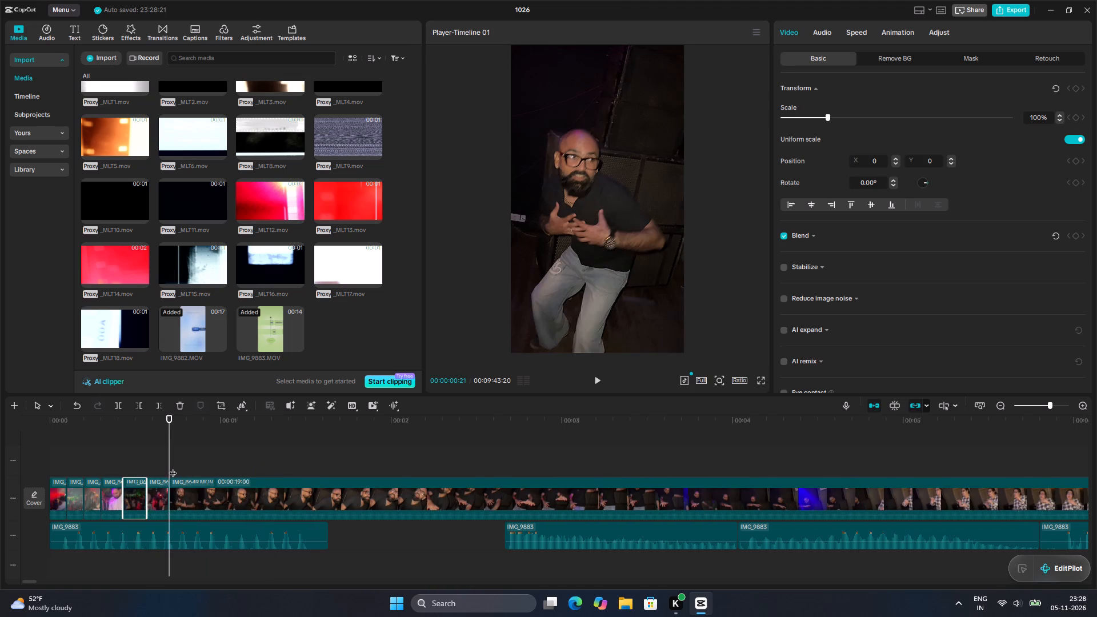
Review the cuts from the start, find the pose at 00:00:02:01 in the IMG_8649 clip, and trim away everything in that clip before it.
left_click_drag(171, 463, 0, 471)
key("space")
key("space")
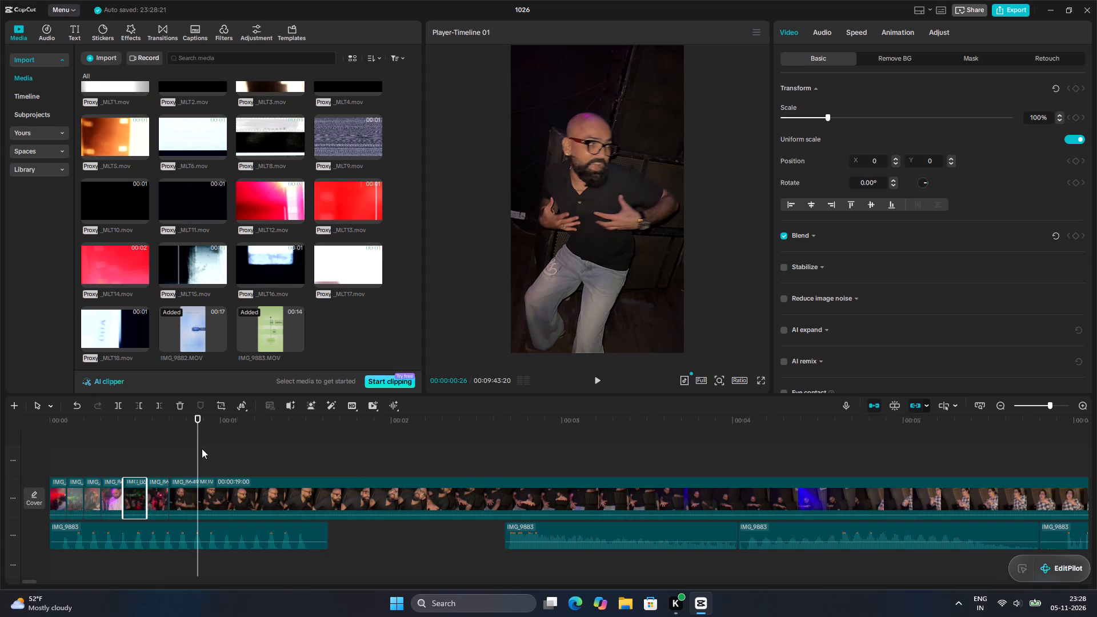
left_click_drag(198, 450, 294, 464)
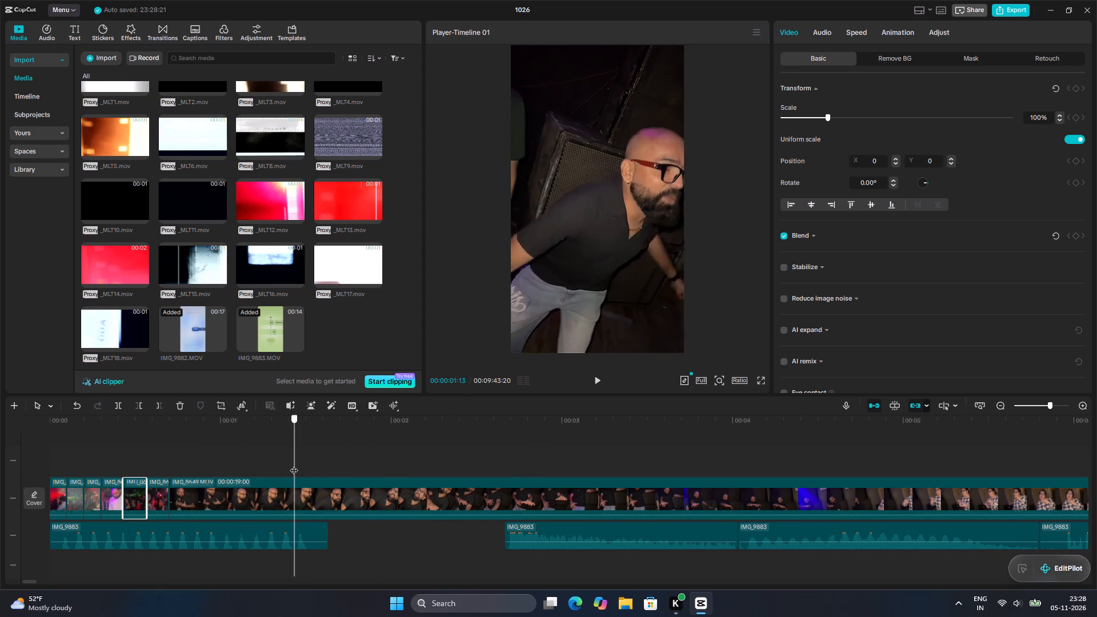
left_click_drag(294, 464, 390, 458)
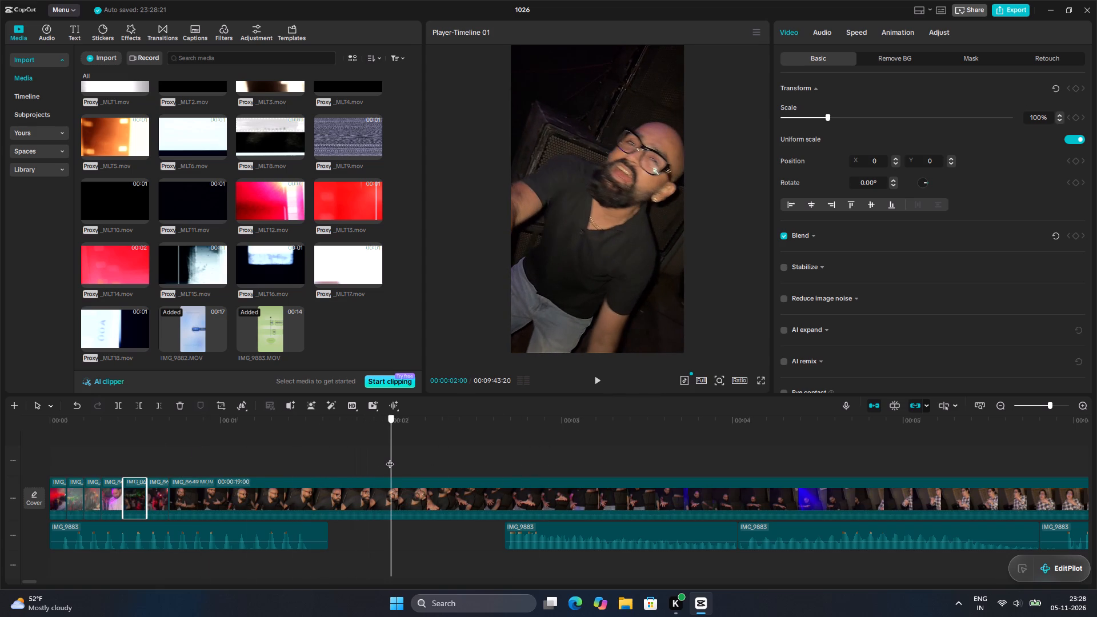
left_click_drag(390, 458, 398, 469)
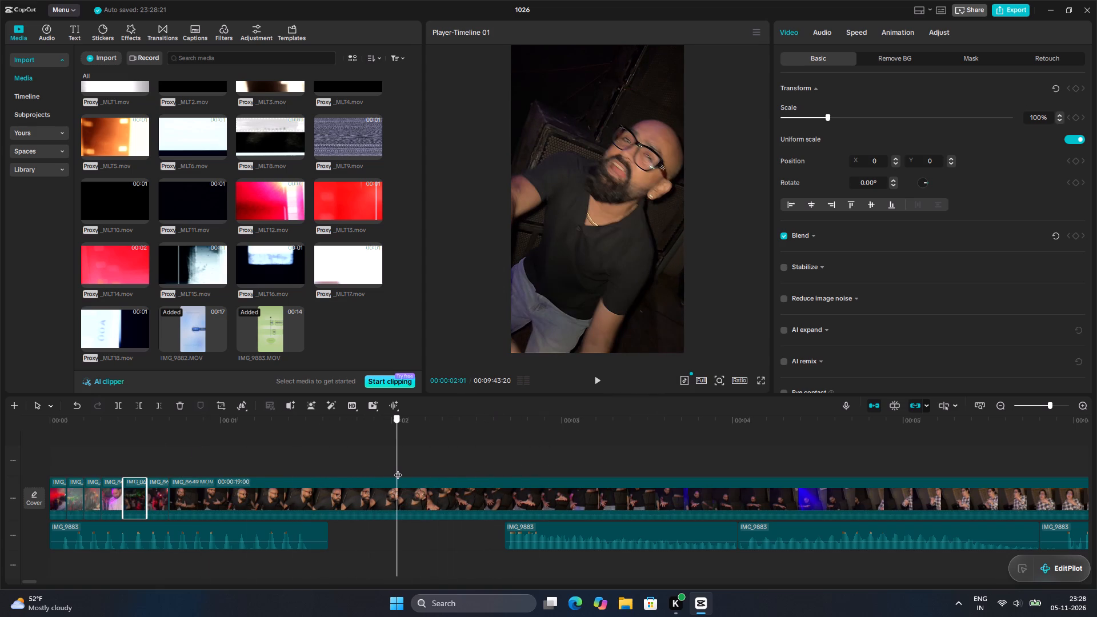
left_click_drag(398, 469, 398, 470)
key("q")
Play on into IMG_8649 and trim away everything in that clip after 00:00:00:26.
key("space")
key("space")
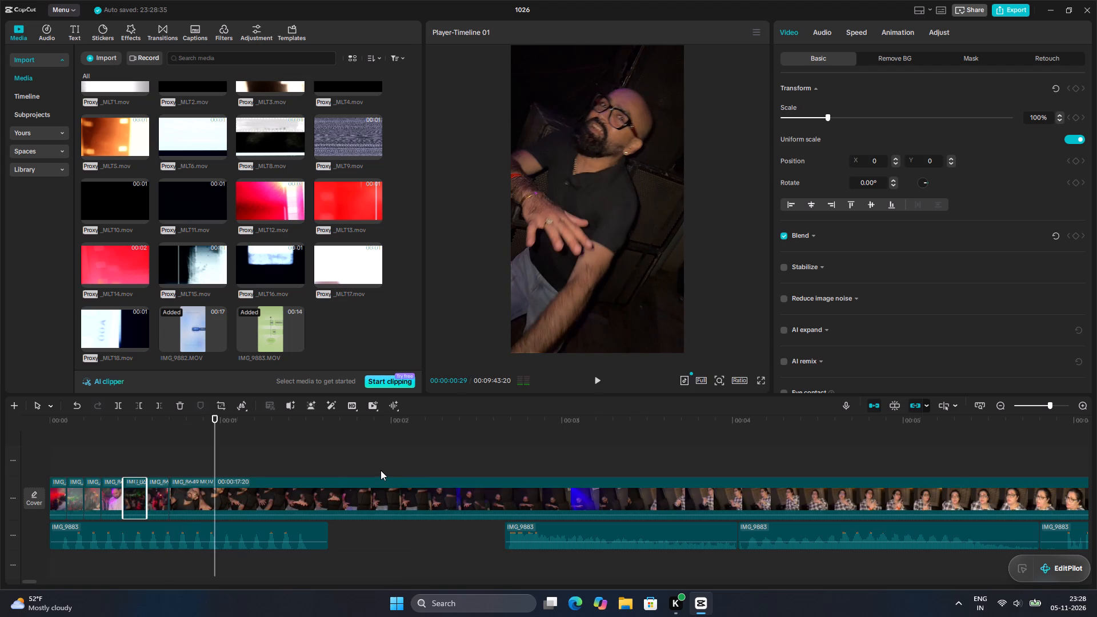
left_click_drag(216, 446, 198, 460)
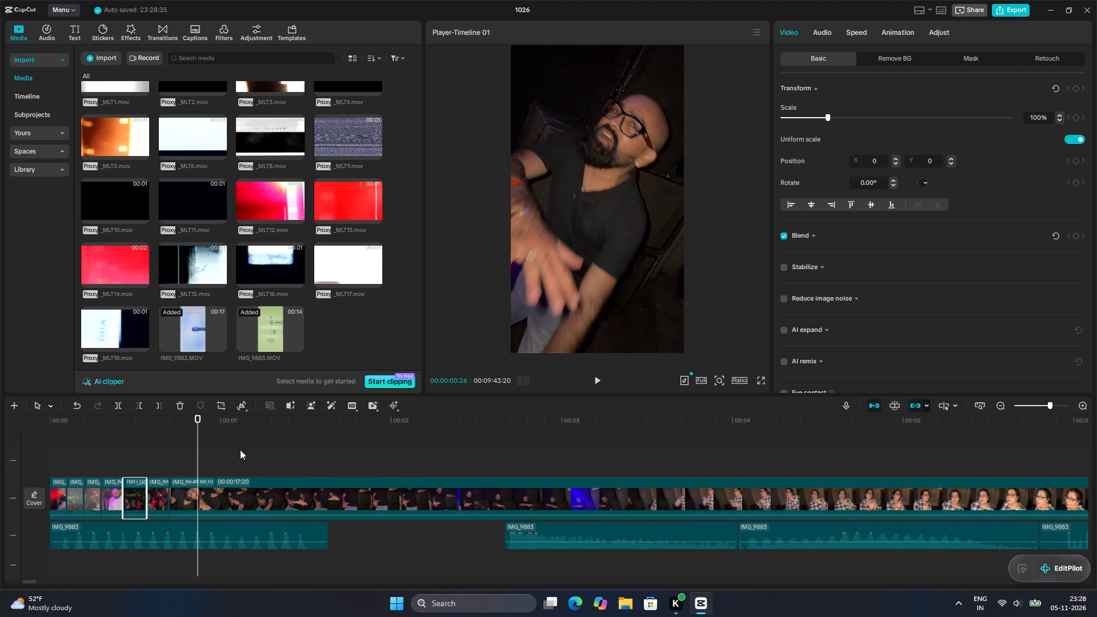
key("w")
Play on into IMG_8650 and trim away everything in that clip after 00:00:01:04.
key("space")
key("space")
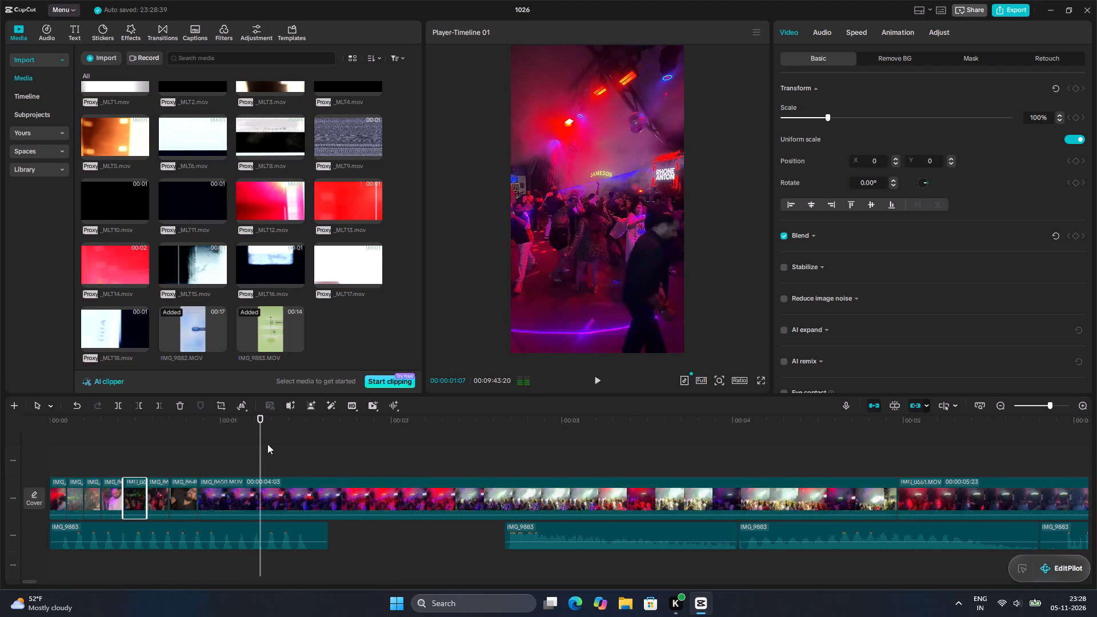
left_click_drag(259, 444, 247, 452)
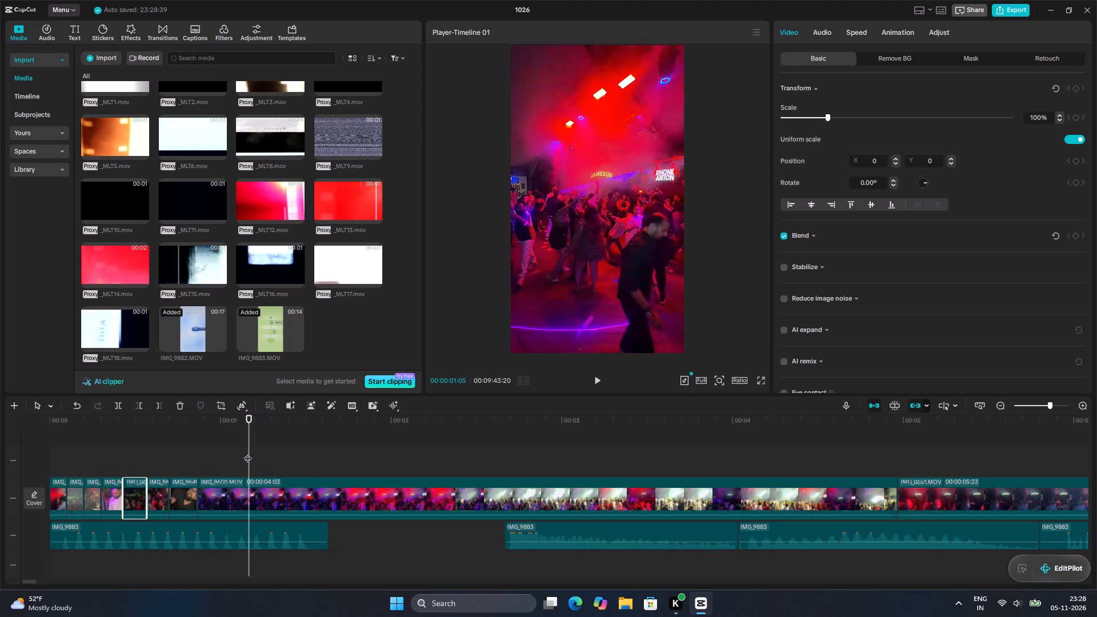
left_click_drag(250, 448, 241, 455)
key("w")
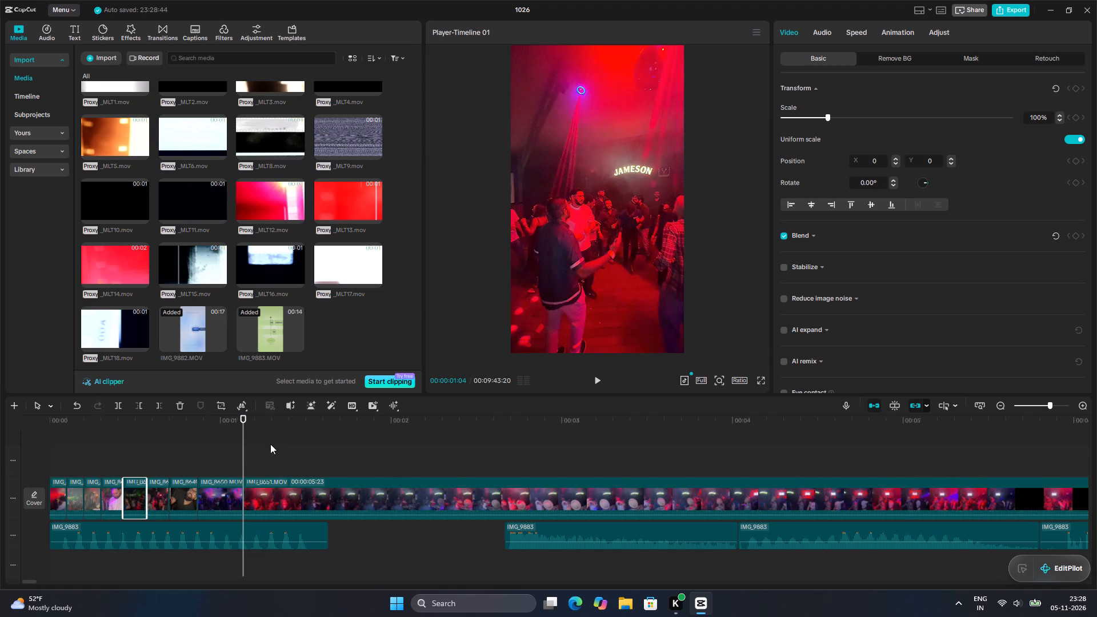
Play on into IMG_8651 and trim away everything in that clip after 00:00:01:14.
key("space")
key("space")
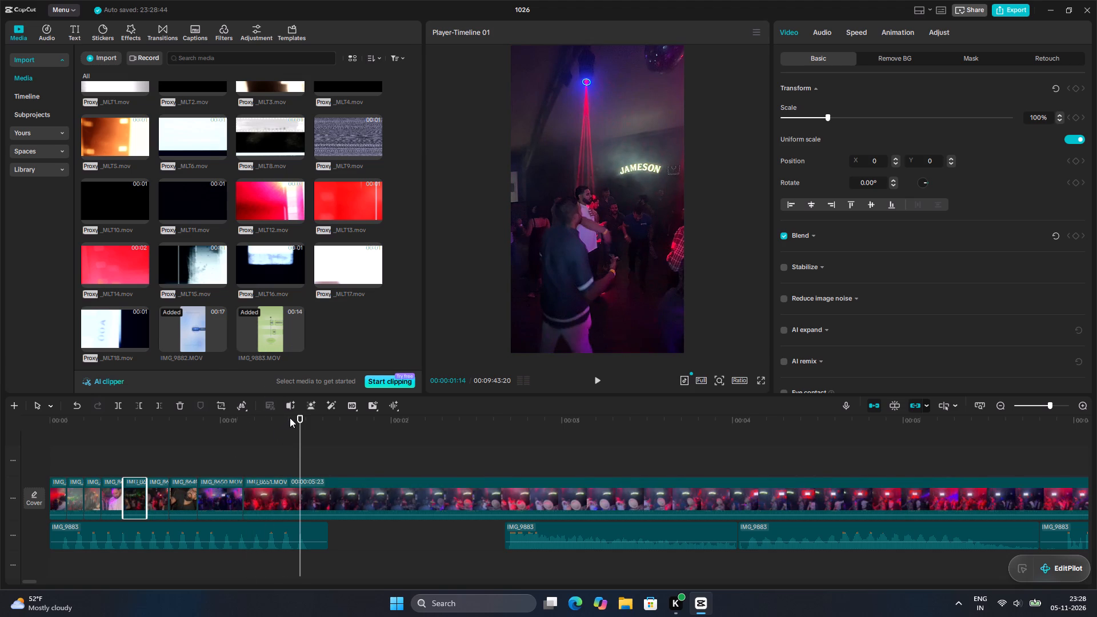
key("w")
Play on into IMG_8652, and replay the opening sequence from the start to check the cuts against the IMG_9883 beats.
key("space")
key("space")
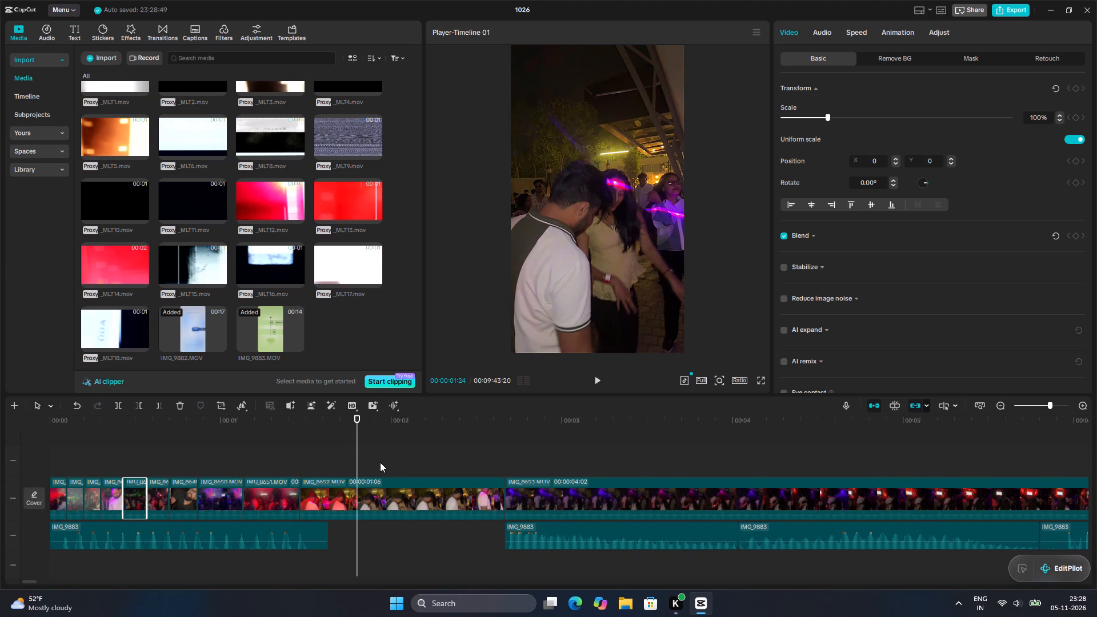
left_click_drag(354, 446, 0, 462)
key("space")
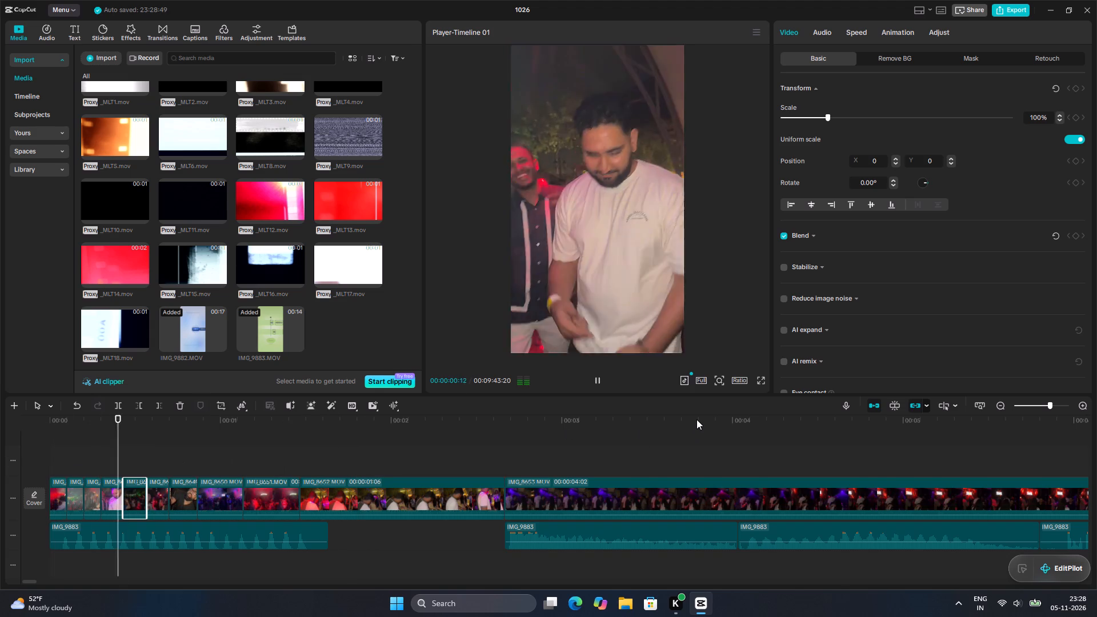
key("space")
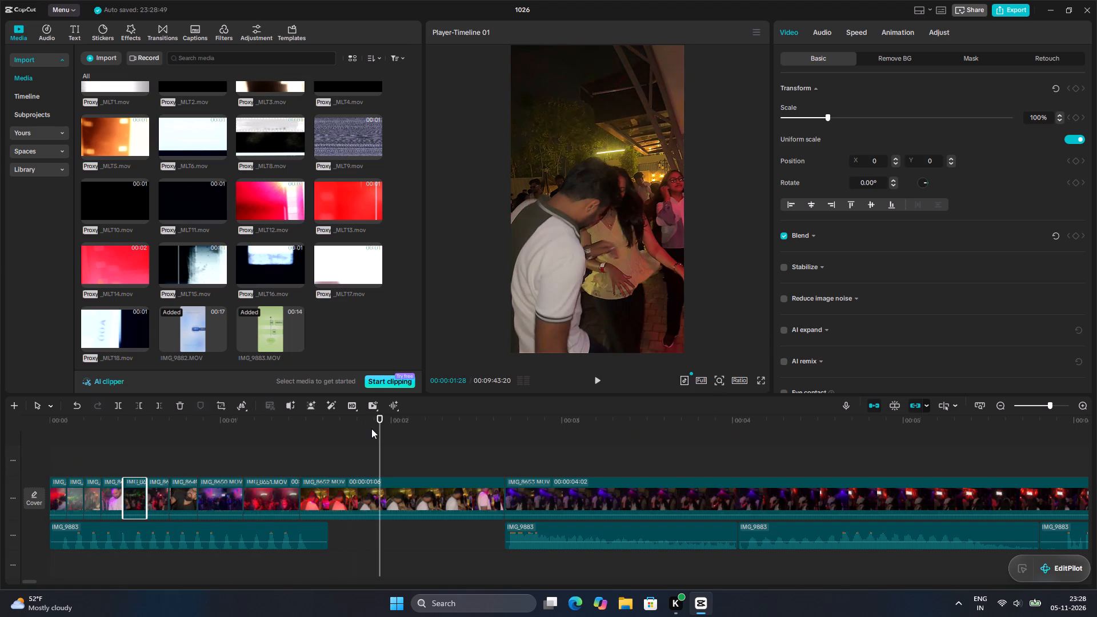
left_click_drag(379, 434, 3, 463)
key("space")
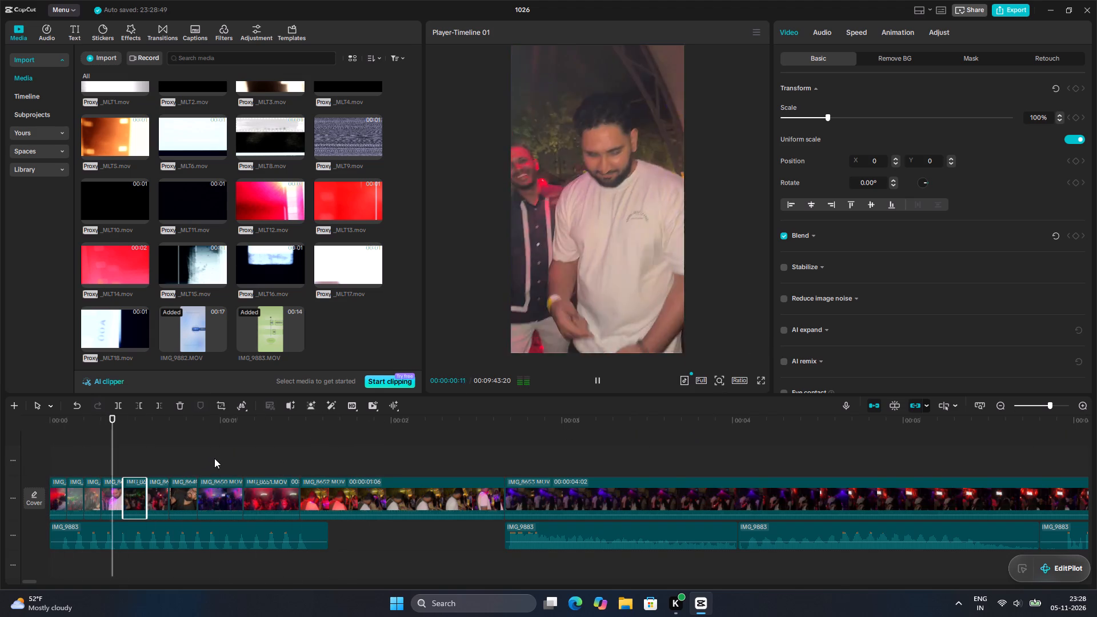
key("space")
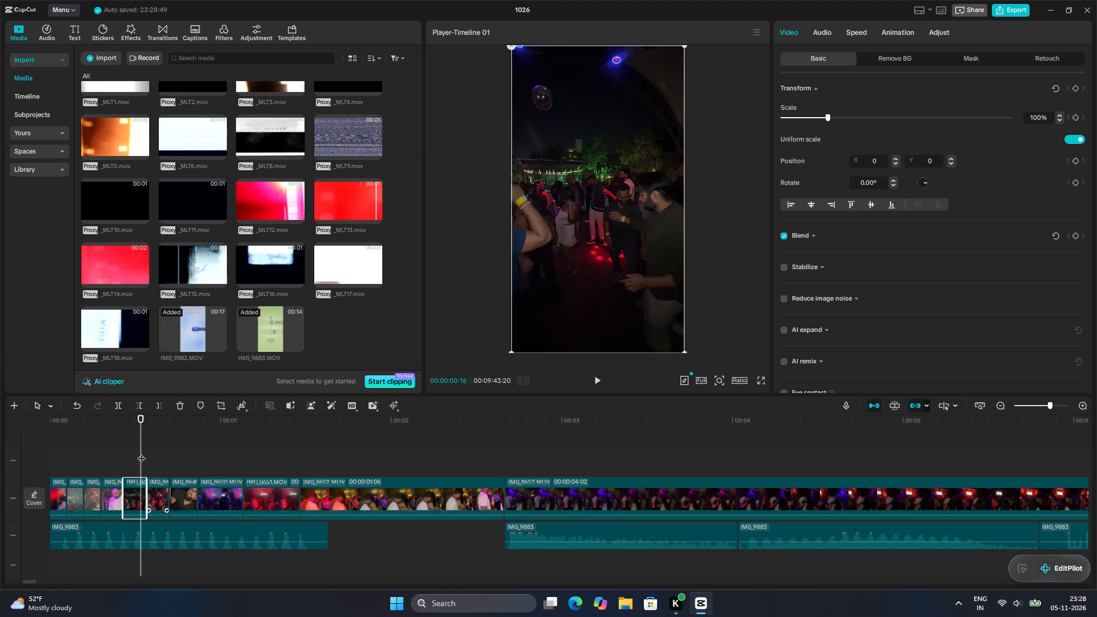
Check the cuts around IMG_8648 and shorten the IMG_8649 clip so it ends at about 00:00:00:25.
left_click_drag(137, 451, 149, 452)
left_click(164, 499)
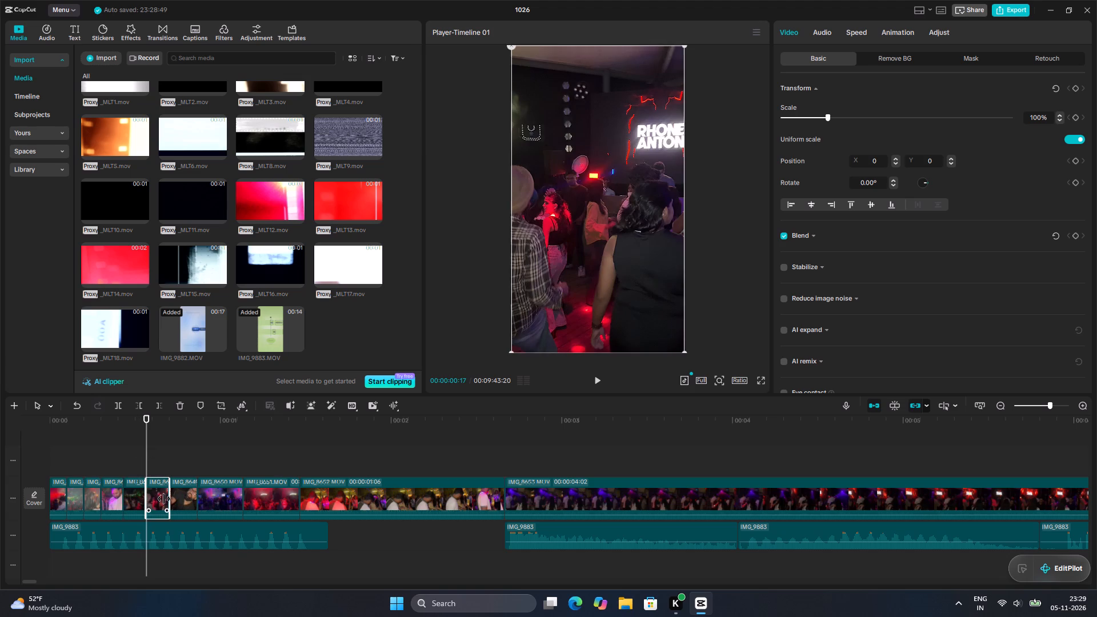
left_click(195, 497)
left_click_drag(147, 453, 150, 453)
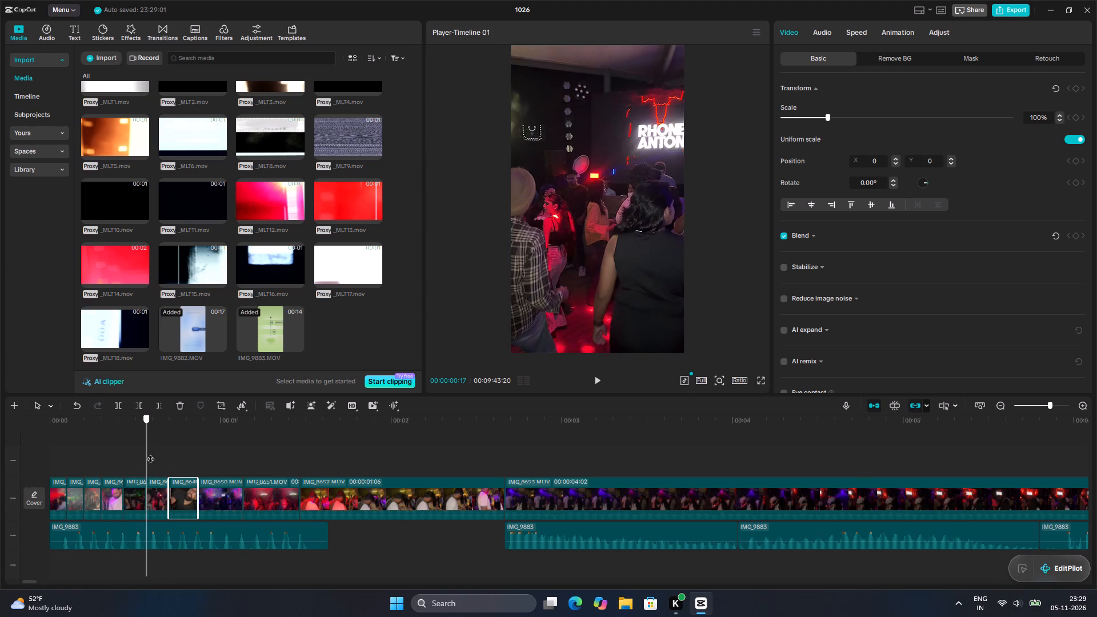
left_click_drag(150, 453, 171, 466)
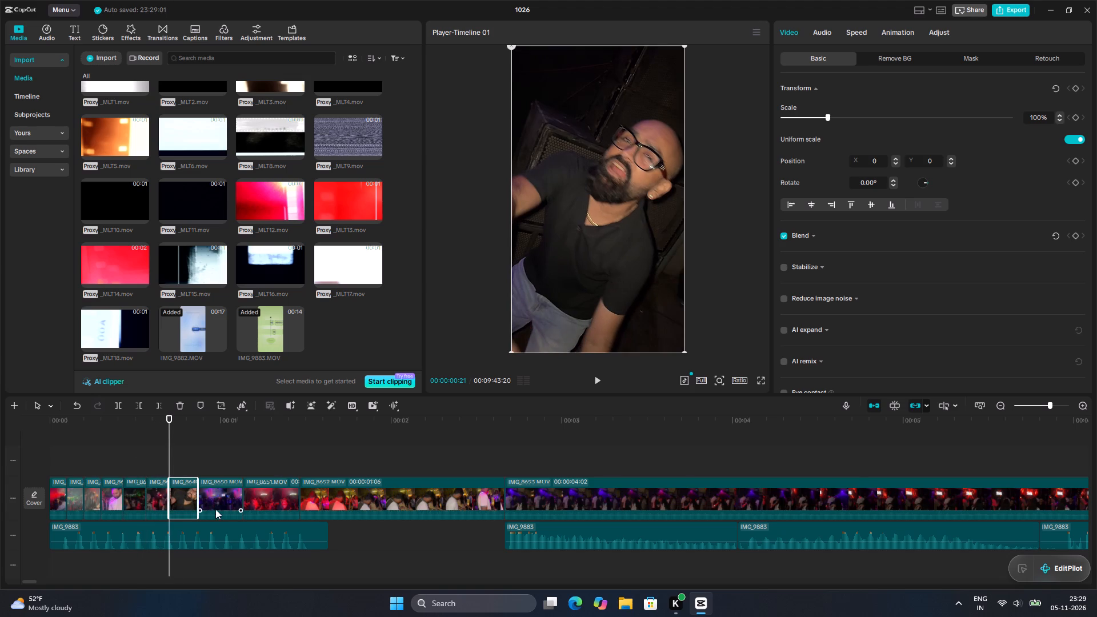
left_click_drag(199, 500, 191, 502)
Shorten the IMG_8650 clip so it ends at about 00:00:00:29.
left_click(211, 491)
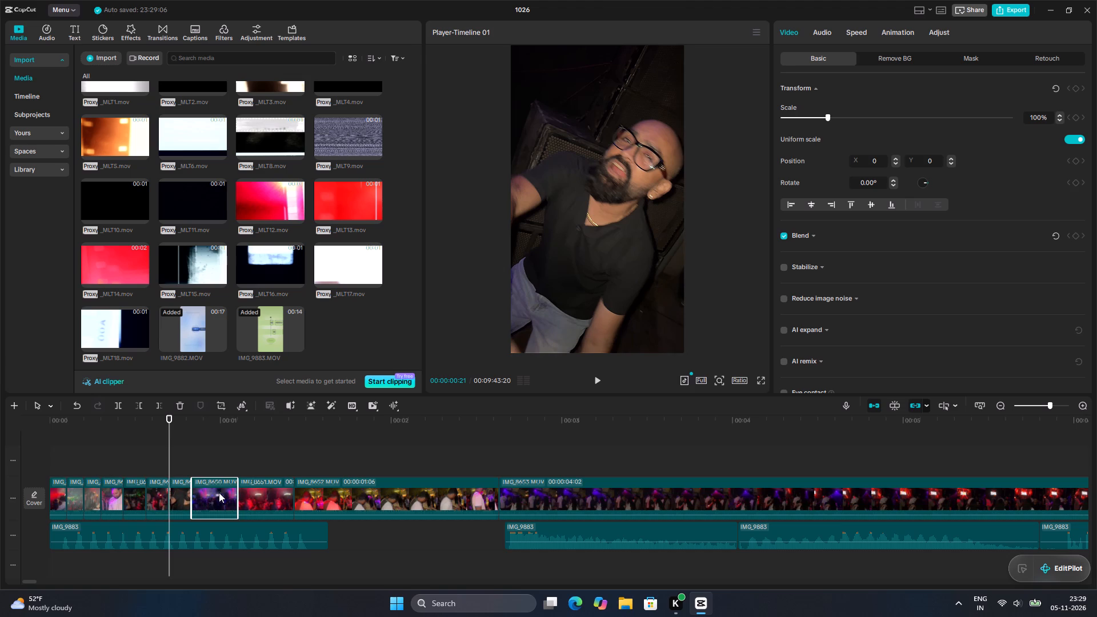
double_click(236, 498)
left_click_drag(238, 496, 211, 501)
Shorten the IMG_8651 clip so it ends at about 00:00:01:03.
left_click(238, 493)
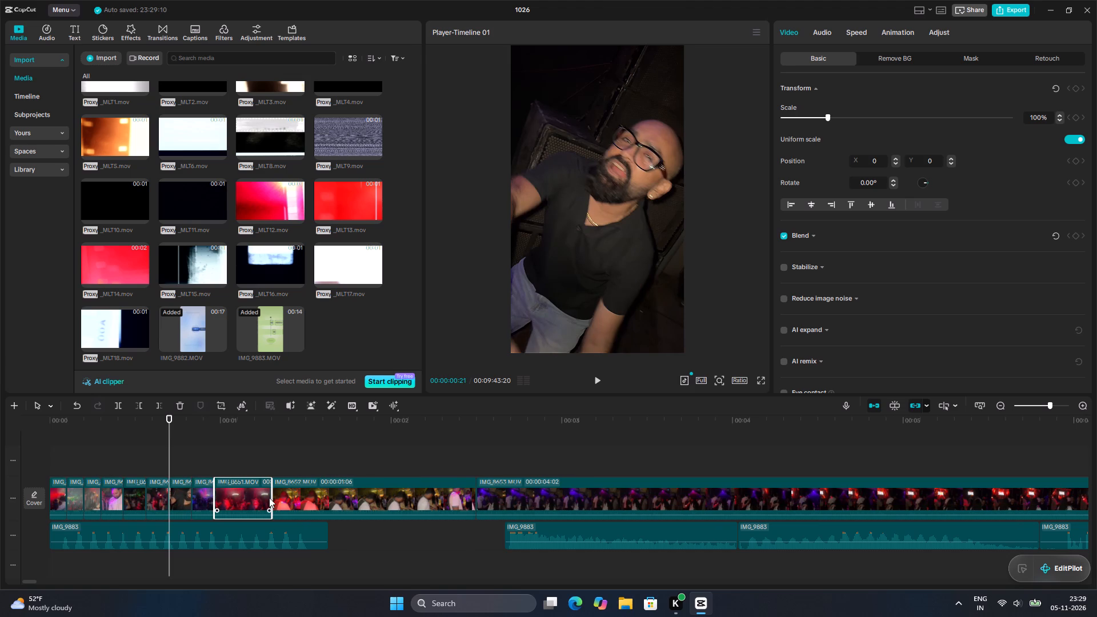
left_click_drag(271, 496, 245, 501)
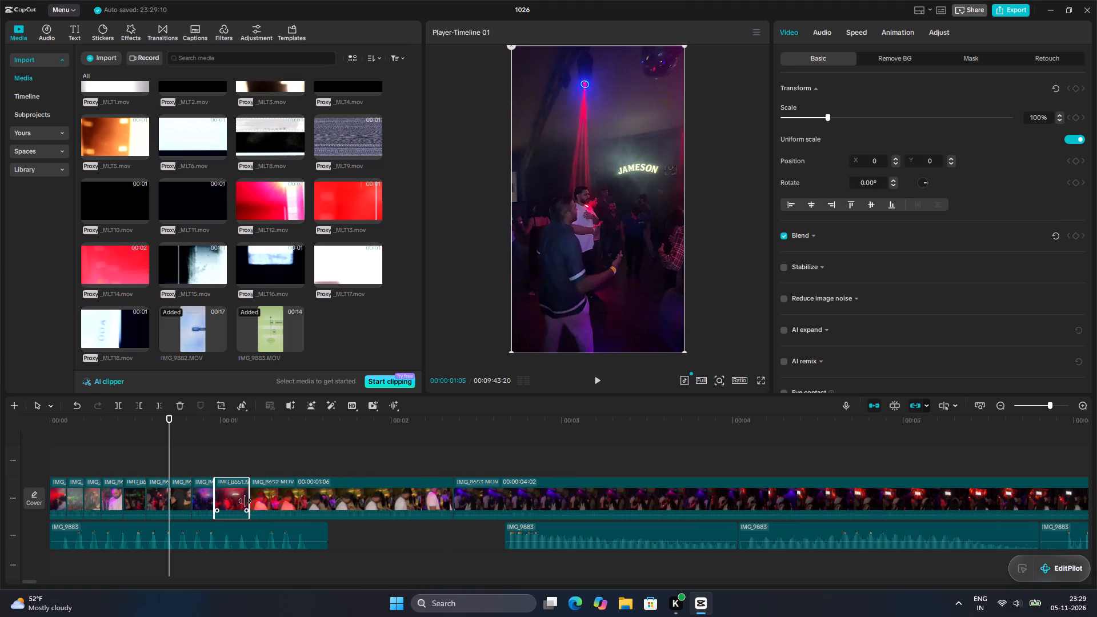
left_click_drag(245, 501, 233, 502)
Shorten the IMG_8652 clip so it ends at about 00:00:01:07.
left_click(262, 501)
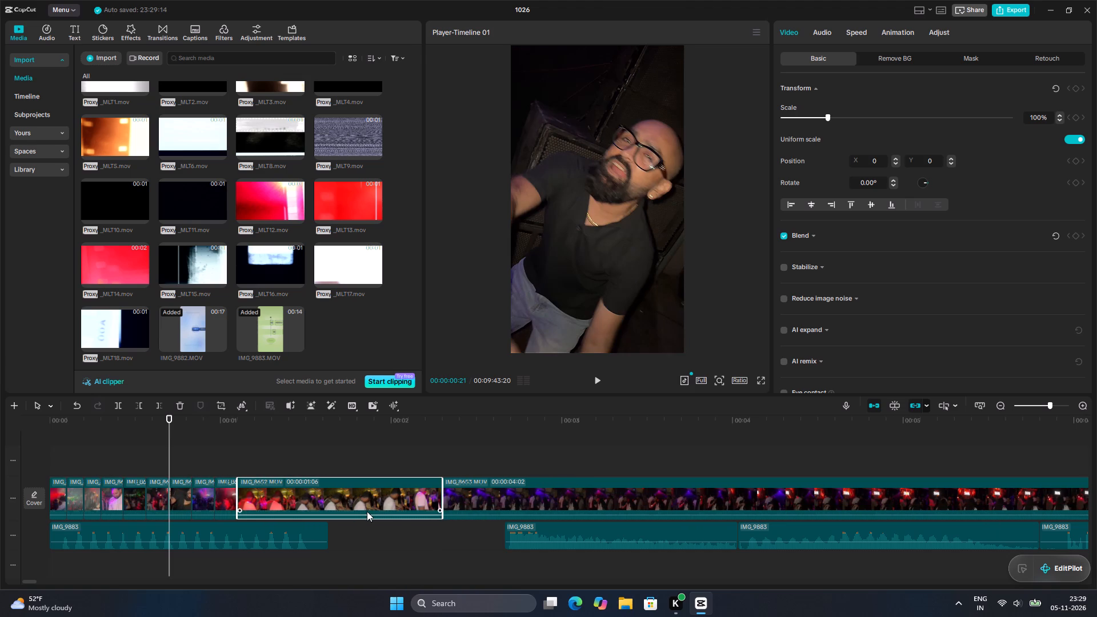
left_click_drag(443, 507, 279, 504)
double_click(279, 504)
left_click(275, 504)
left_click(270, 504)
left_click_drag(269, 504, 255, 504)
left_click(255, 504)
left_click_drag(282, 495, 281, 496)
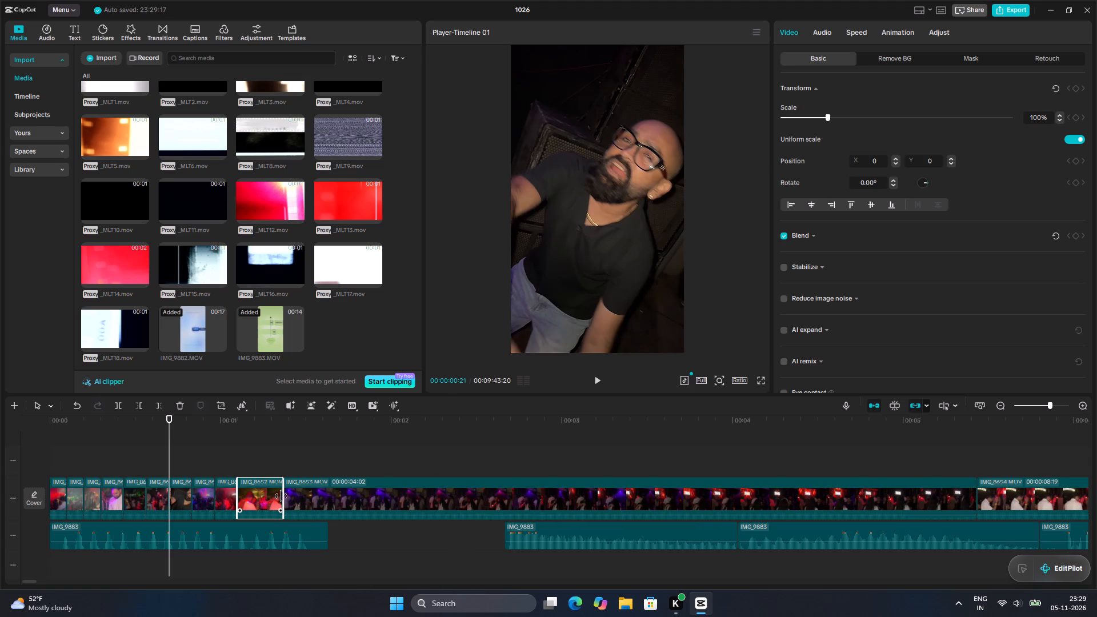
left_click_drag(281, 496, 262, 503)
left_click(262, 503)
Trim away everything in the IMG_8653 clip after 00:00:01:13.
left_click(310, 504)
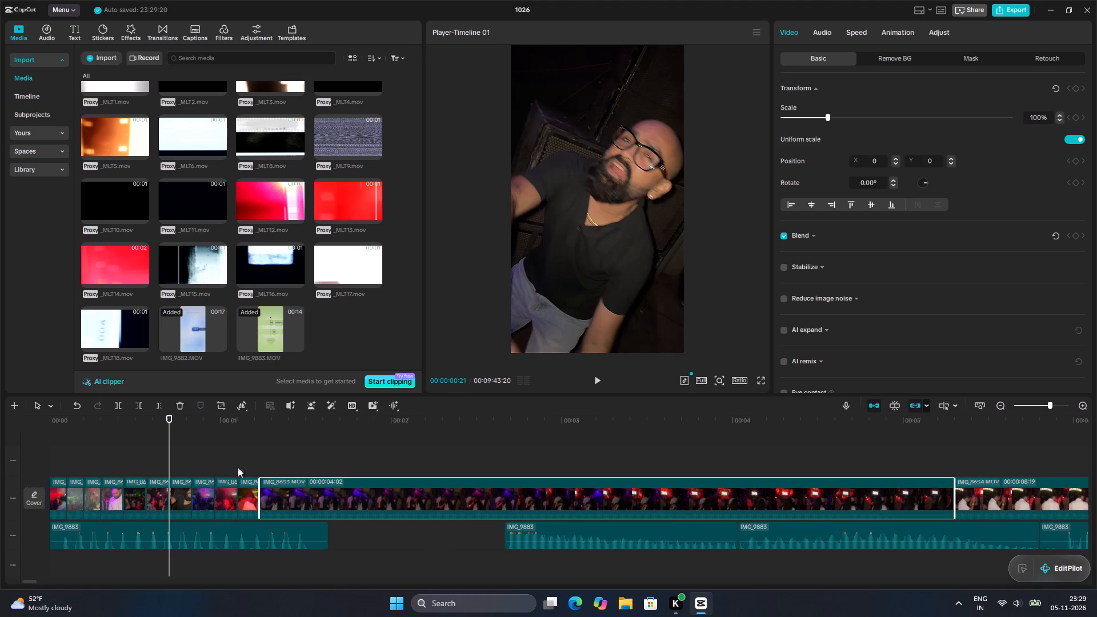
left_click_drag(168, 455, 258, 455)
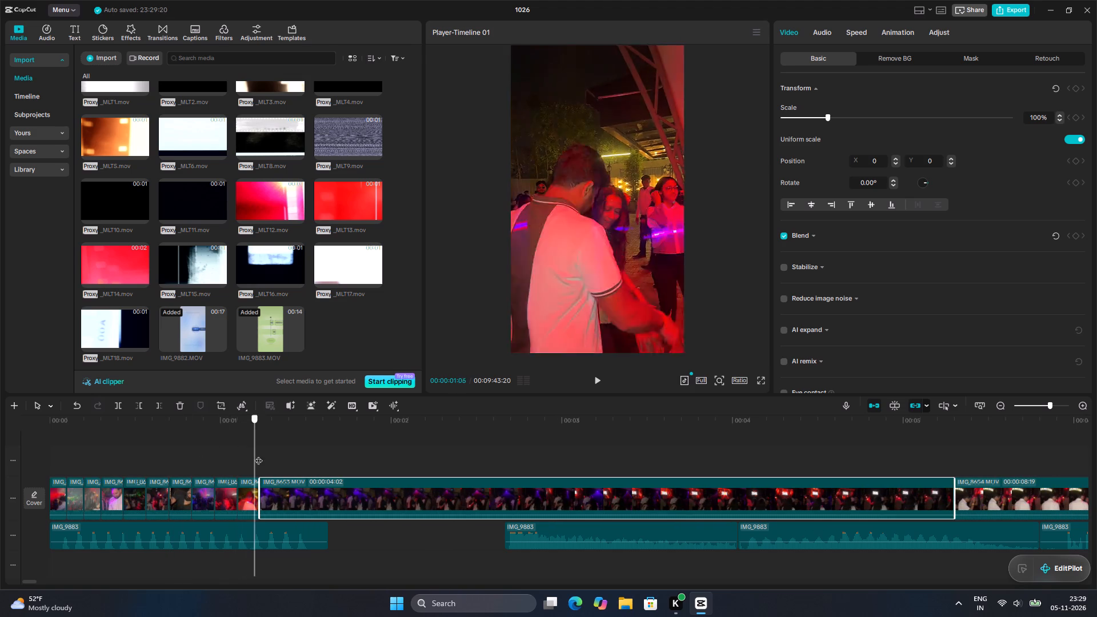
left_click_drag(258, 455, 293, 460)
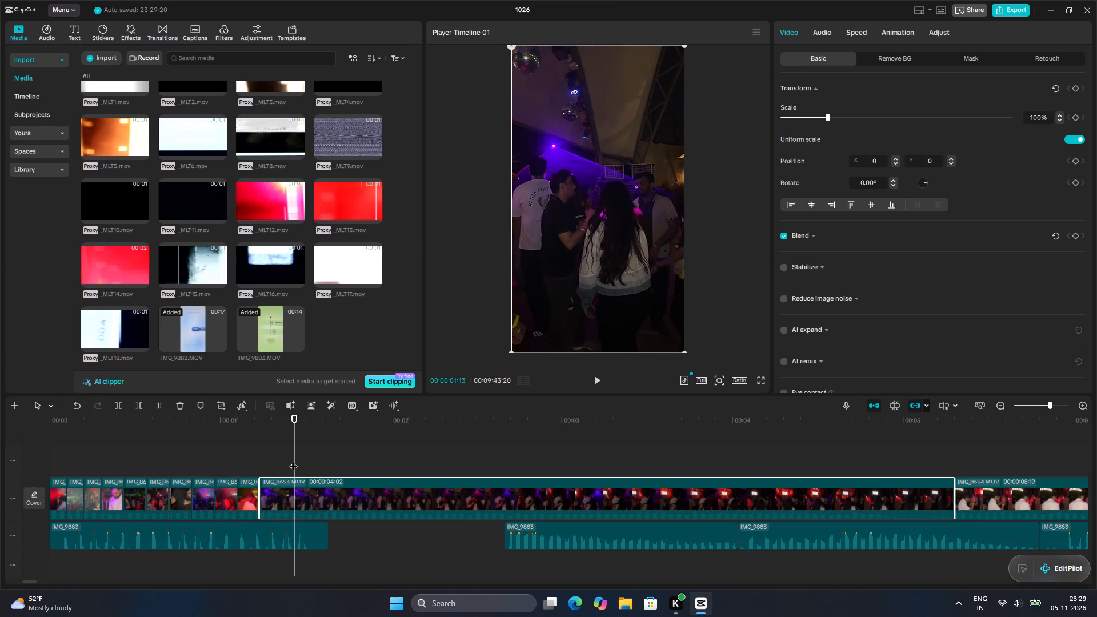
key("w")
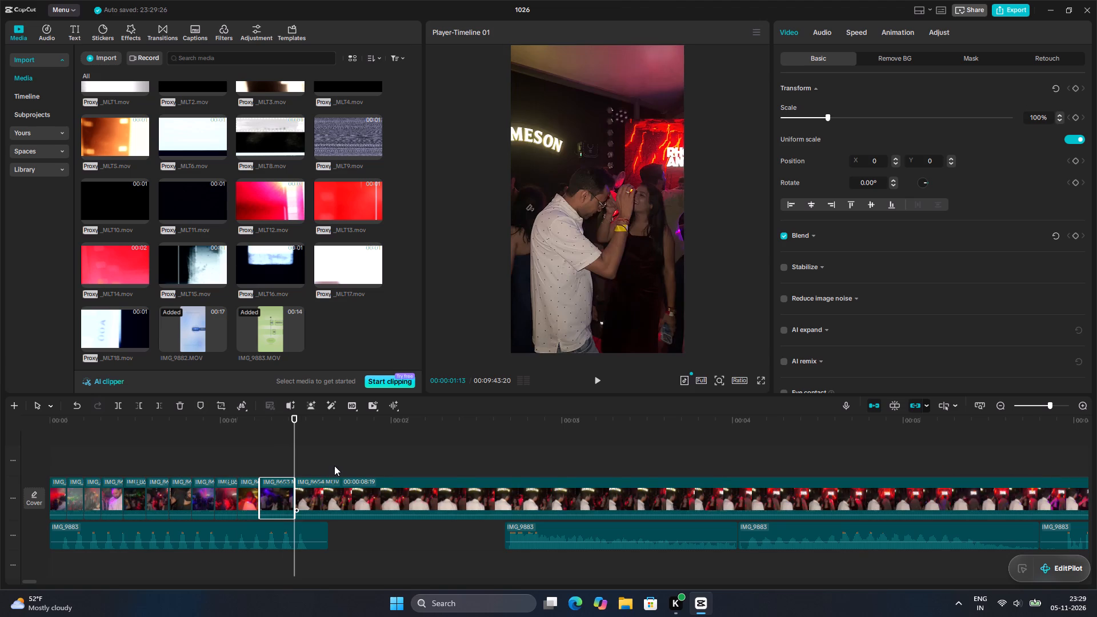
Play on into IMG_8654 and trim away everything in that clip after 00:00:01:19, where the first IMG_9883 sound segment ends.
key("space")
key("space")
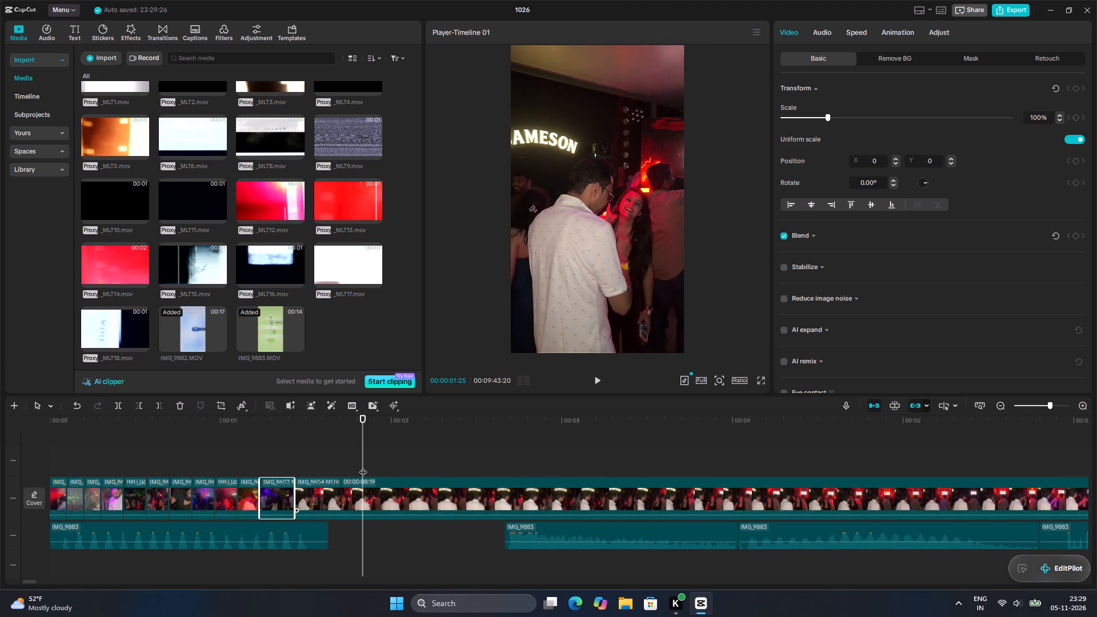
left_click_drag(363, 466, 344, 472)
left_click_drag(343, 472, 328, 476)
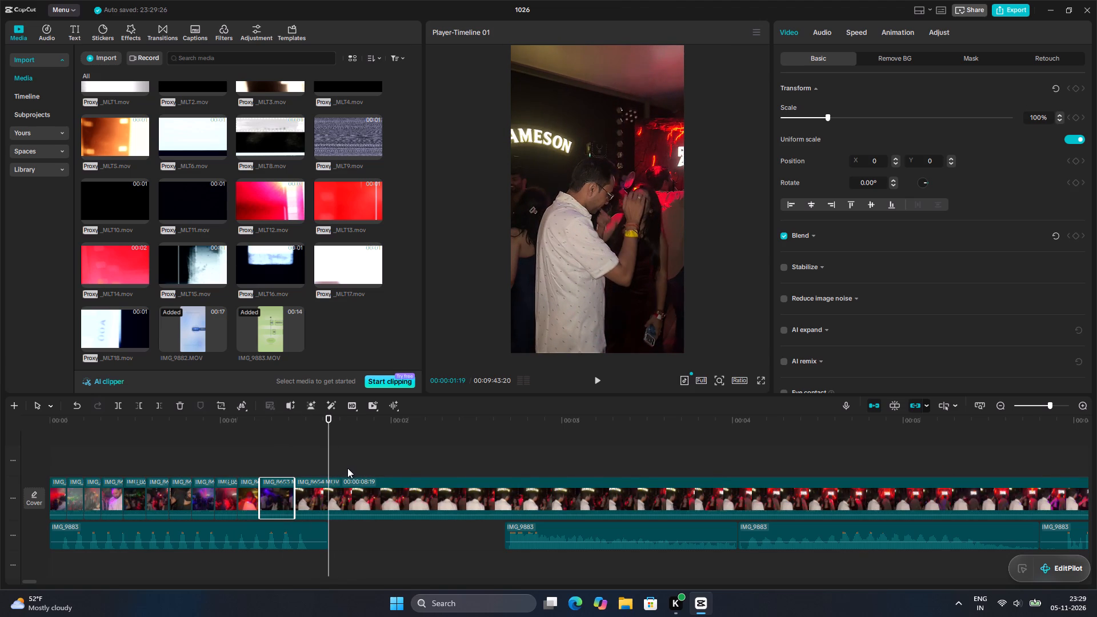
key("w")
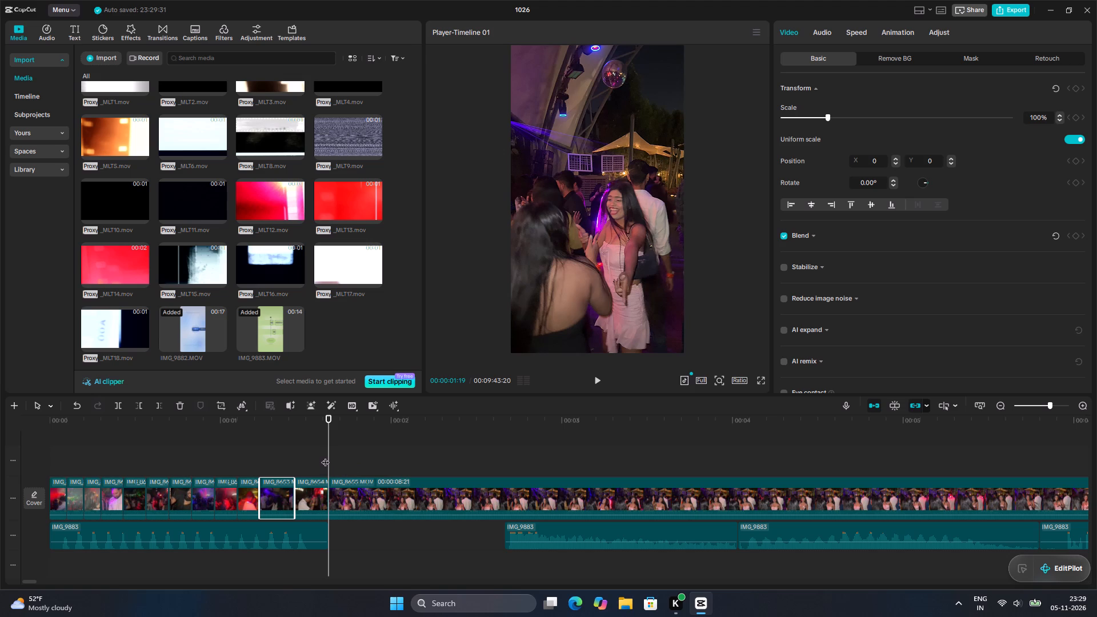
Replay the sequence from the start, continuing into IMG_8655, to check the timing of the cuts against the sound effects.
left_click_drag(325, 456, 0, 448)
left_click(0, 448)
key("space")
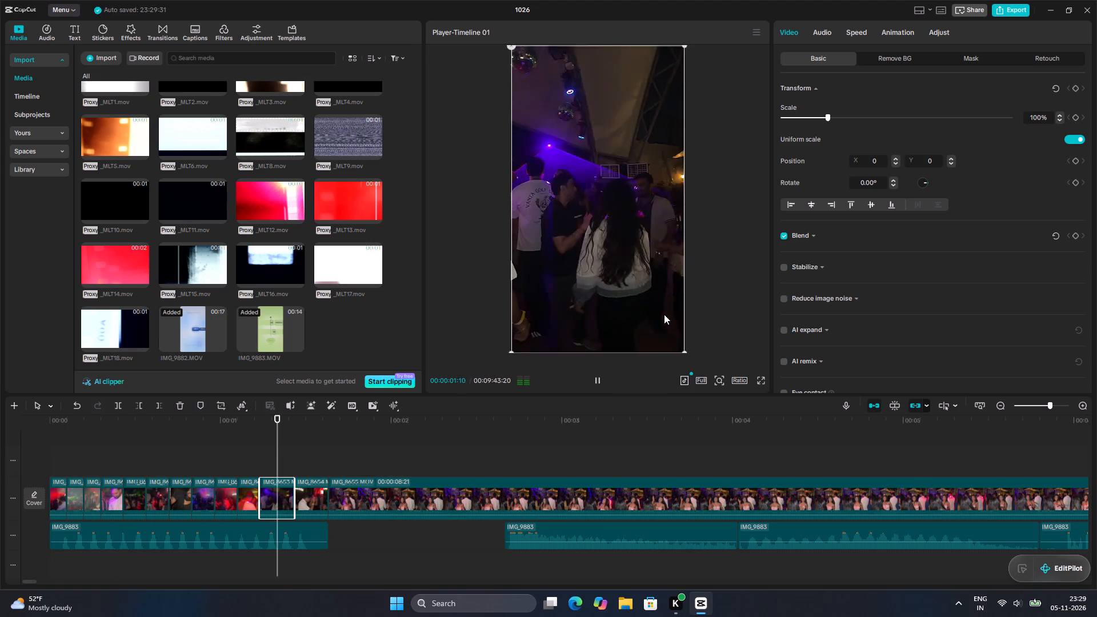
key("space")
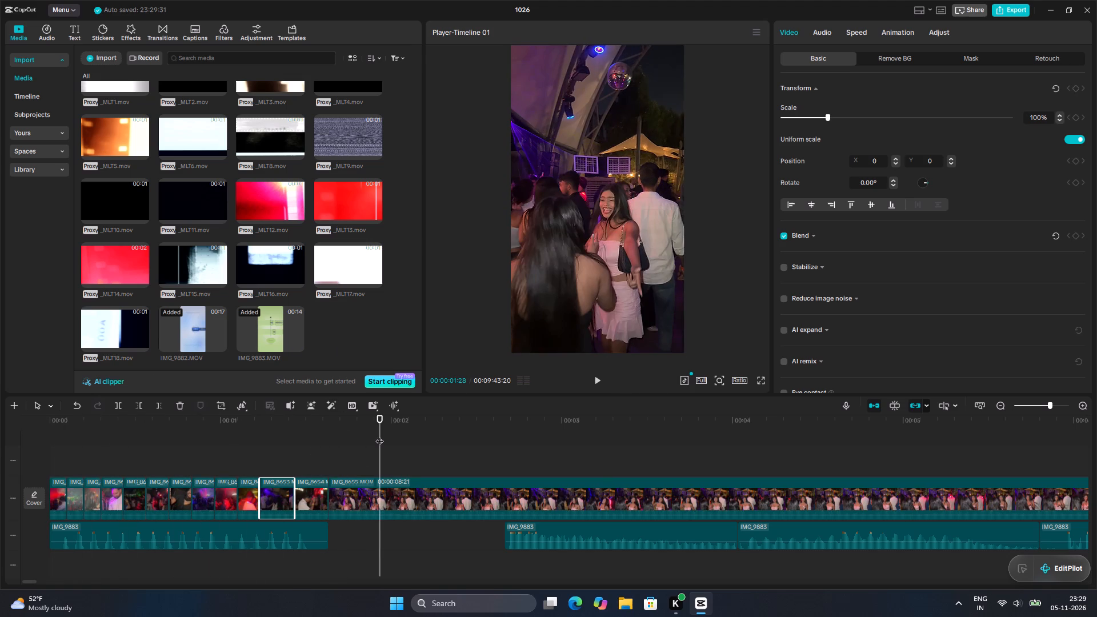
left_click_drag(379, 435, 22, 480)
scroll(455, 415, "up", 5)
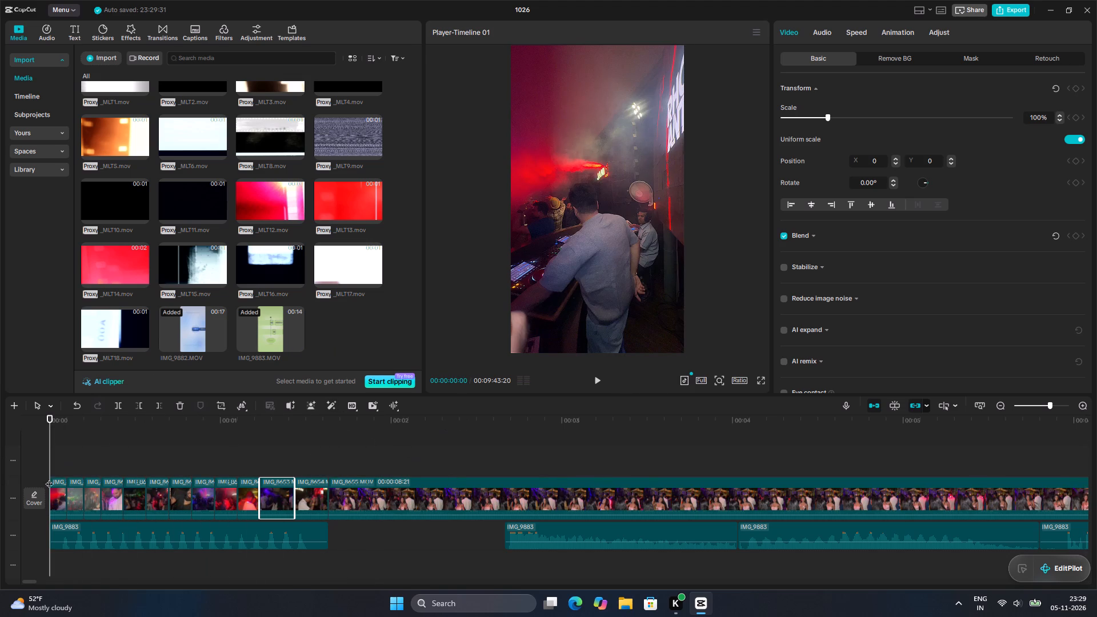
key("space")
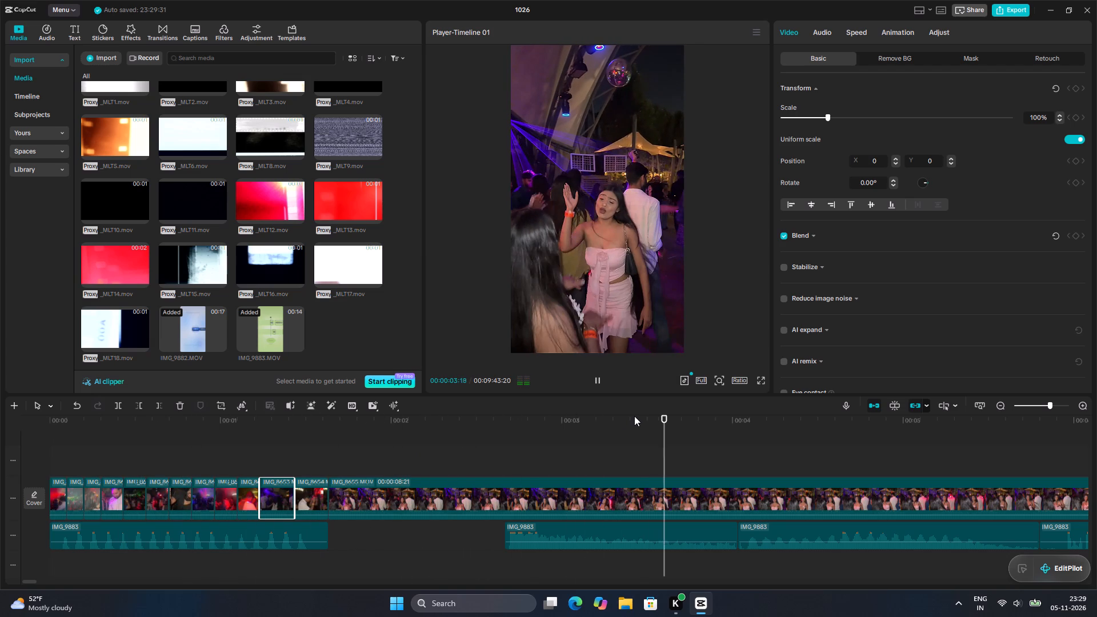
Stop playback and move the second IMG_9883 sound segment back to start where the first ends, at about 00:00:01:19.
key("space")
left_click_drag(668, 539, 490, 540)
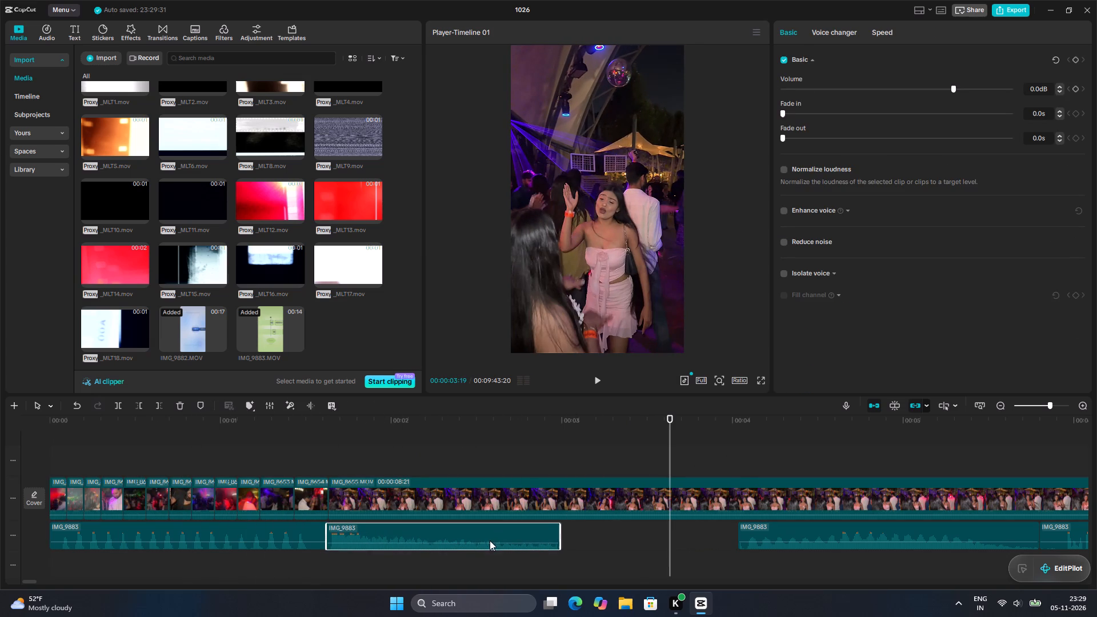
Position the playhead at the start of the IMG_8655 clip, at 00:00:01:19, and browse the entrance animations available for that clip.
left_click_drag(666, 455, 310, 418)
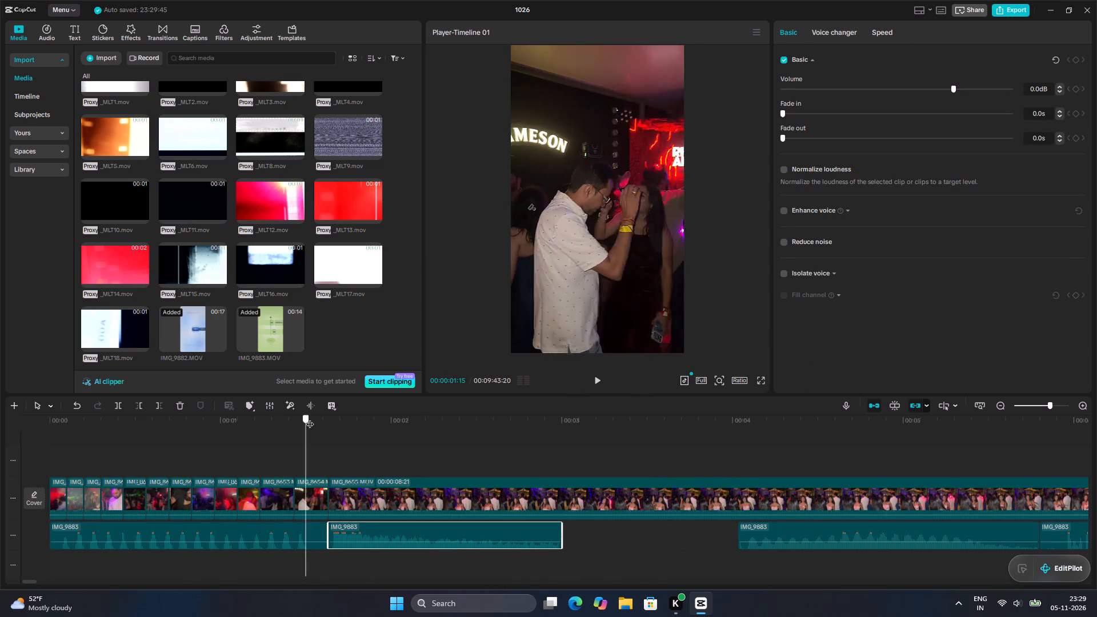
left_click_drag(310, 418, 325, 419)
left_click_drag(319, 434, 321, 434)
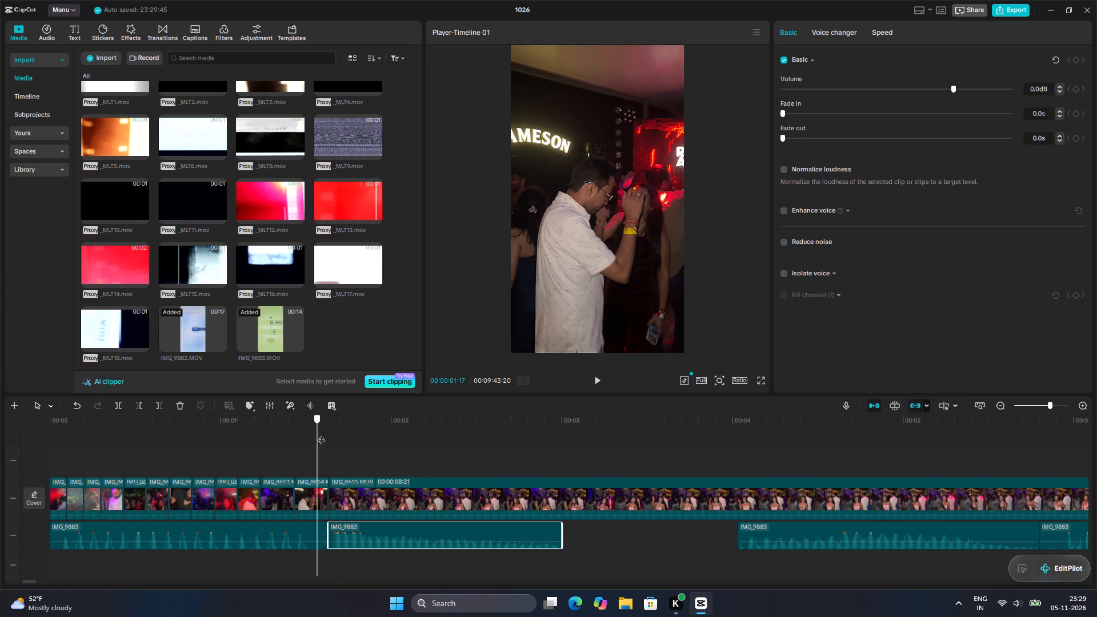
left_click_drag(321, 434, 329, 434)
left_click(365, 502)
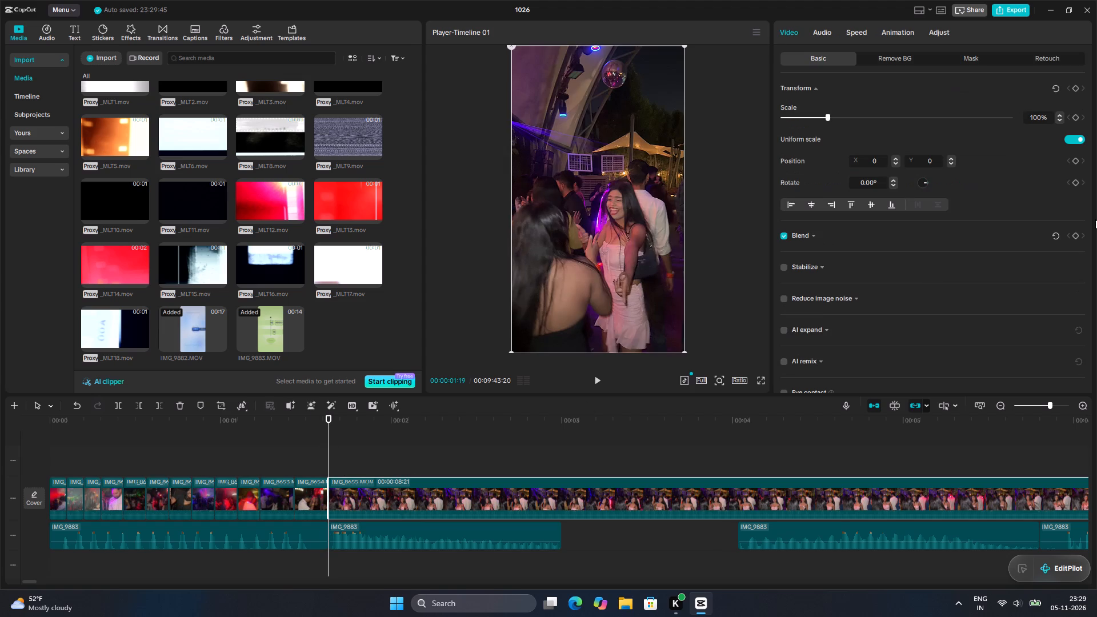
left_click(892, 23)
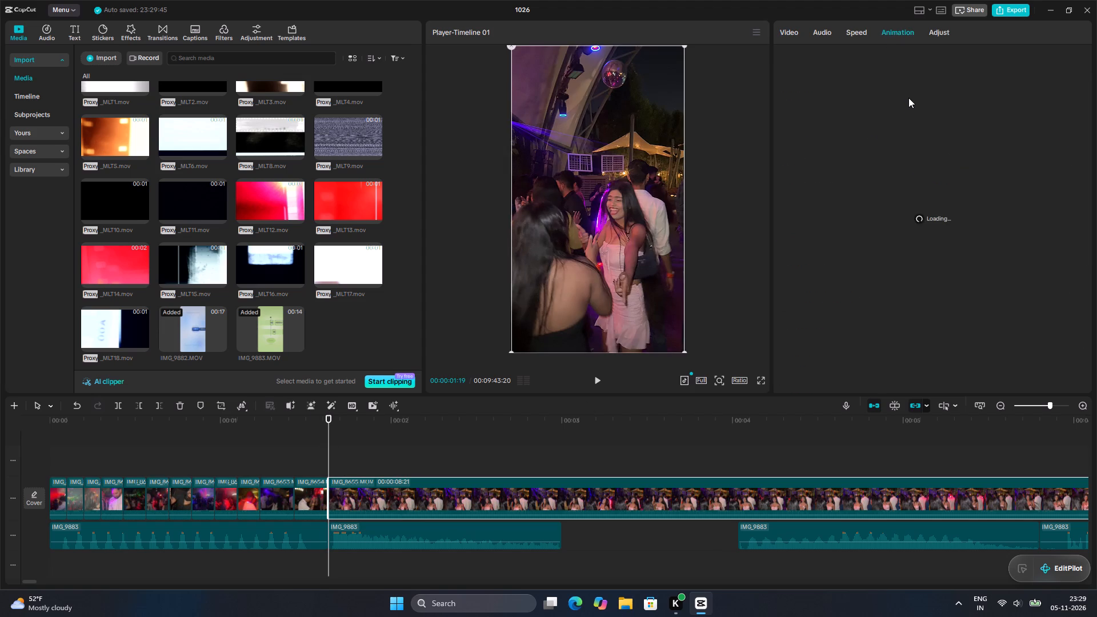
scroll(927, 99, "down", 2)
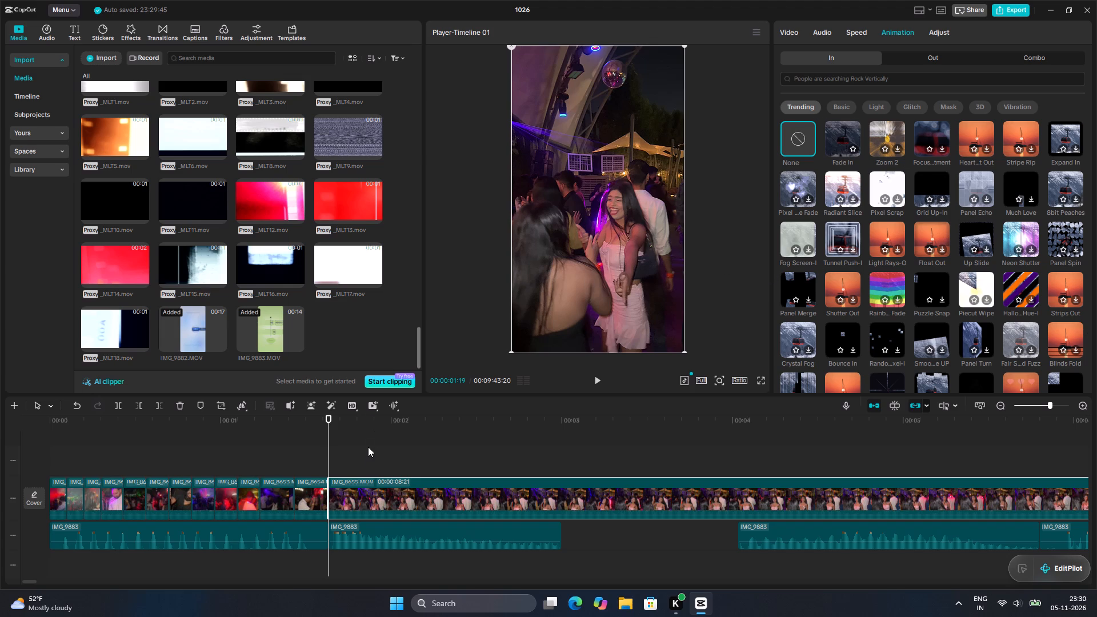
Play into IMG_8655 and replay the sequence from the start to check the timing against the moved IMG_9883 sound segment.
key("space")
key("space")
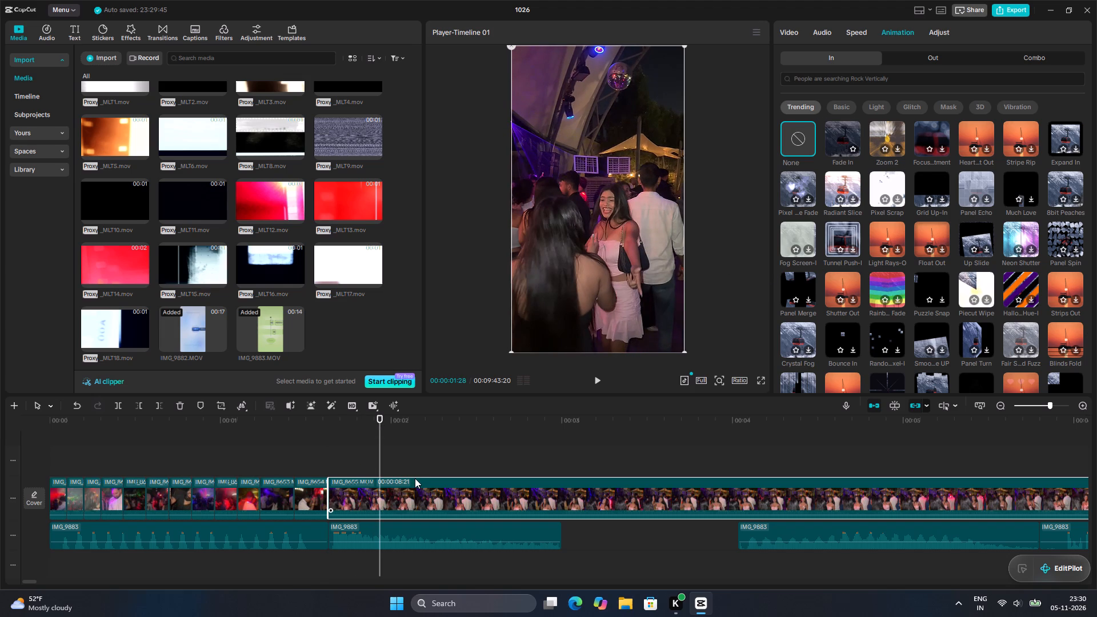
key("space")
key("space")
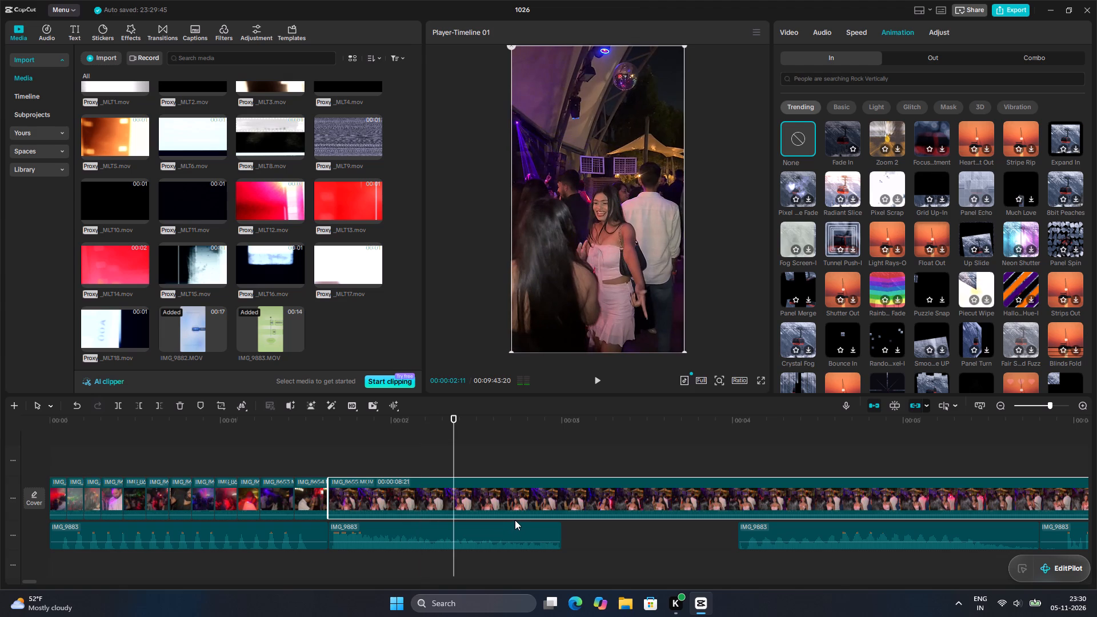
left_click_drag(454, 447, 0, 554)
key("space")
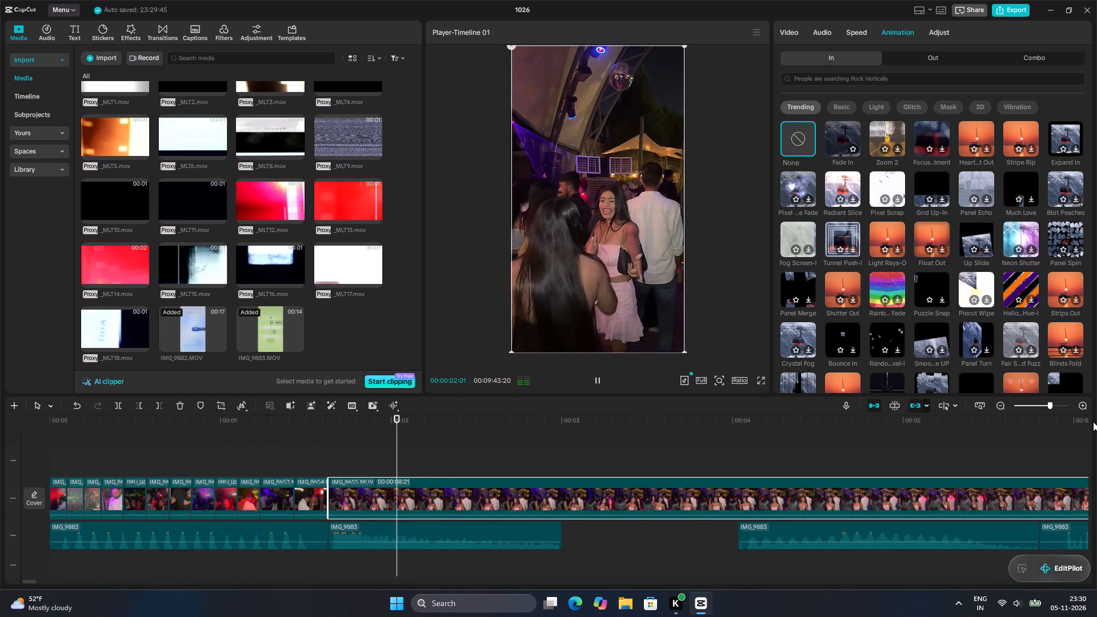
key("space")
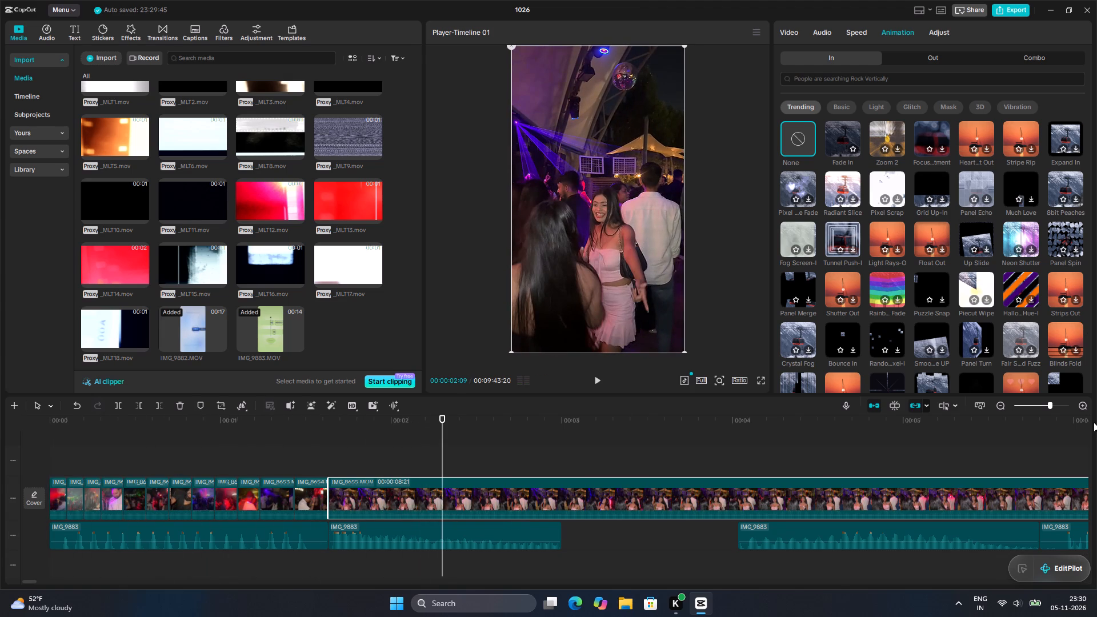
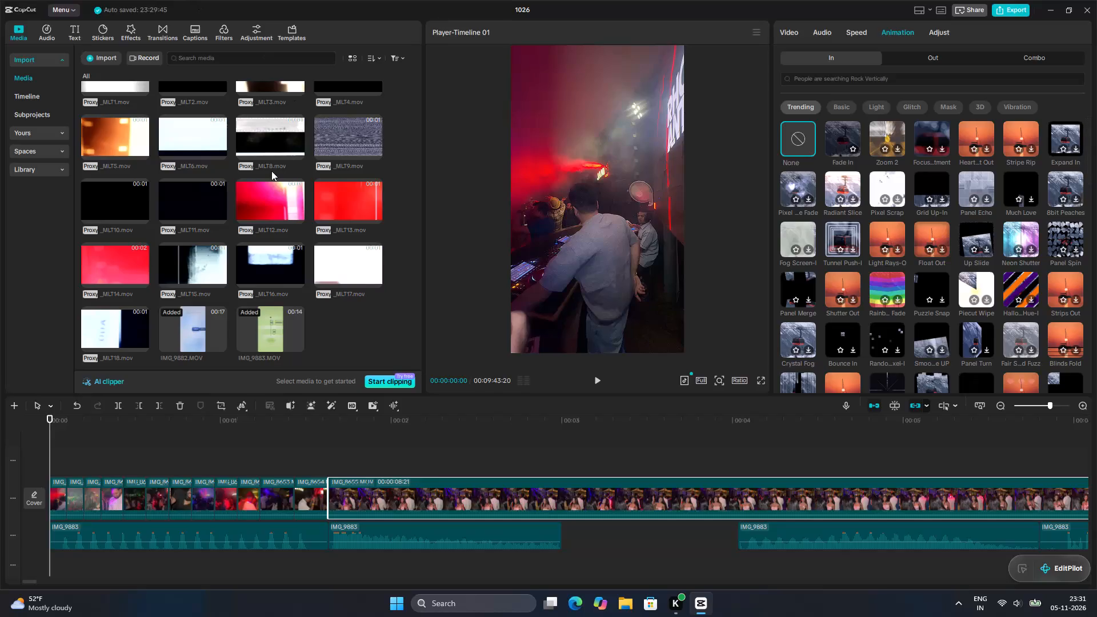
Look through the imported media, from the IMG_86xx nightclub clips to the MLT overlay clips and the IMG_9882 and IMG_9883 files.
scroll(271, 170, "up", 20)
scroll(271, 170, "up", 6)
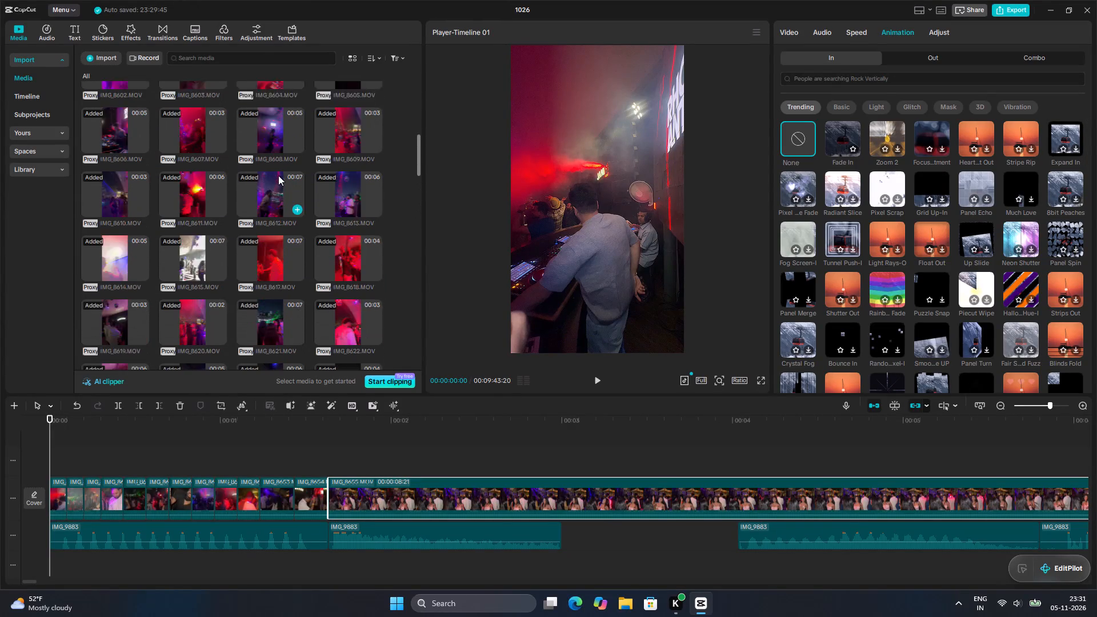
scroll(278, 175, "up", 12)
scroll(279, 180, "down", 15)
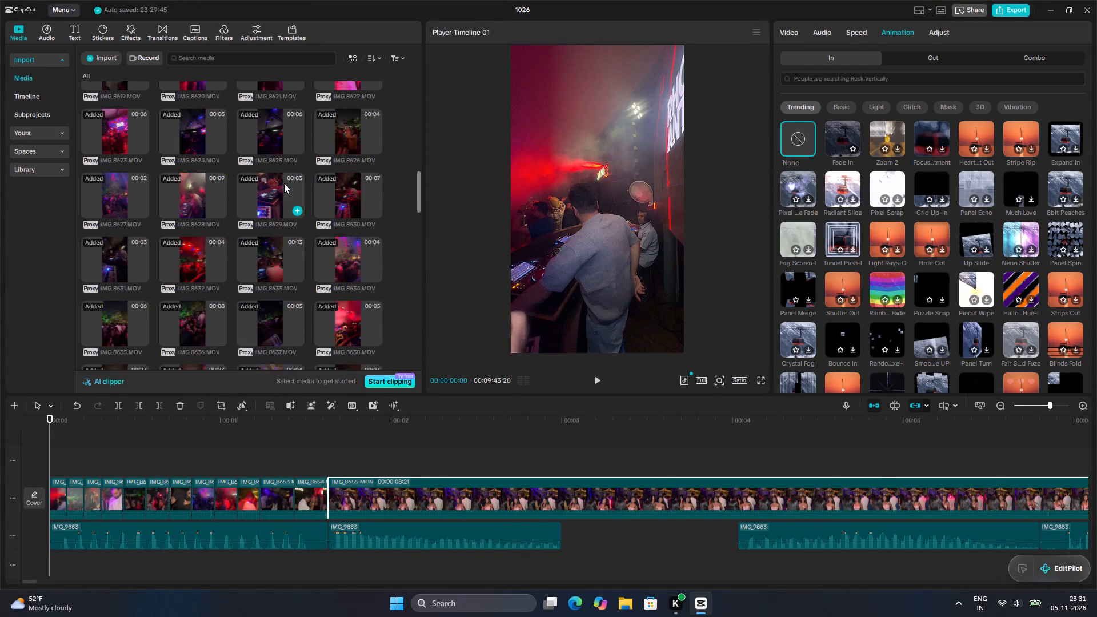
scroll(284, 183, "down", 20)
scroll(284, 183, "down", 12)
scroll(311, 171, "down", 9)
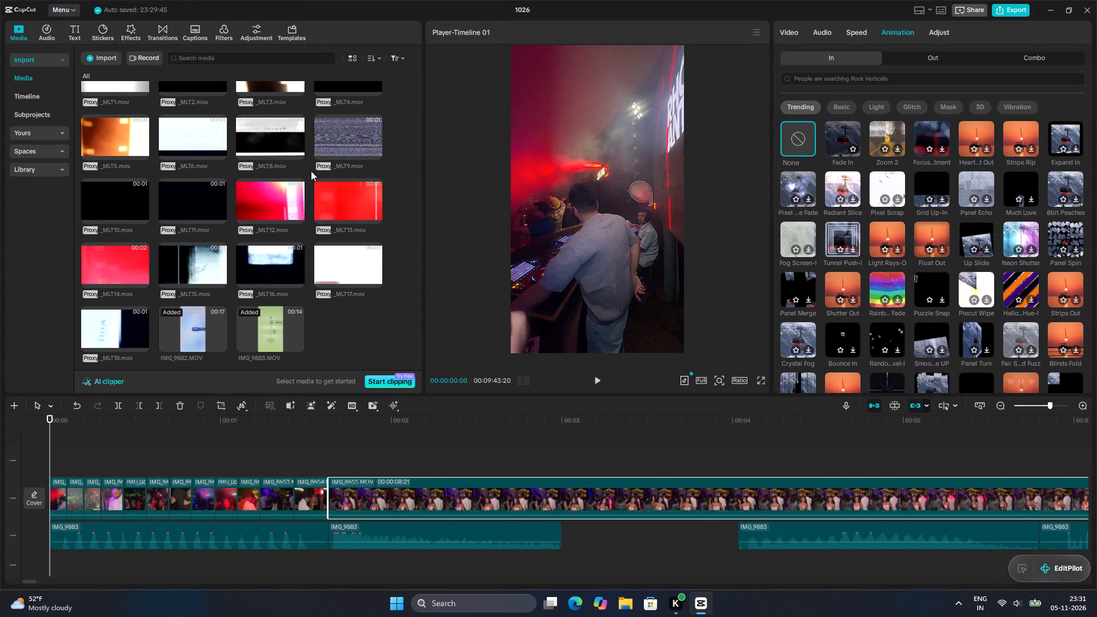
scroll(318, 166, "up", 4)
scroll(318, 166, "down", 9)
scroll(319, 167, "up", 8)
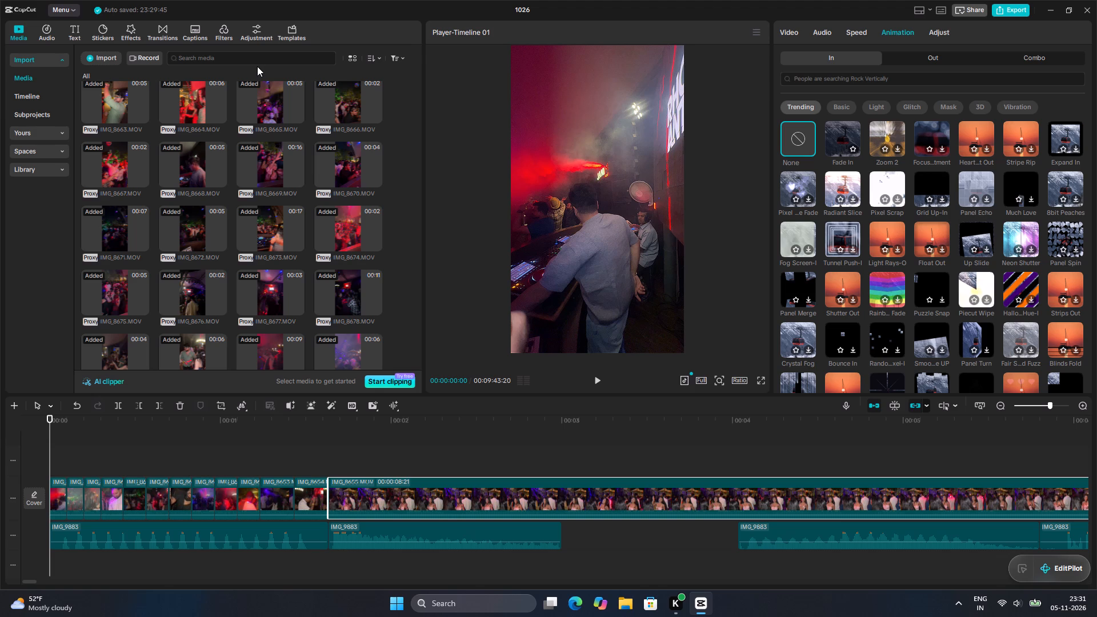
scroll(493, 80, "down", 7)
scroll(582, 139, "up", 5)
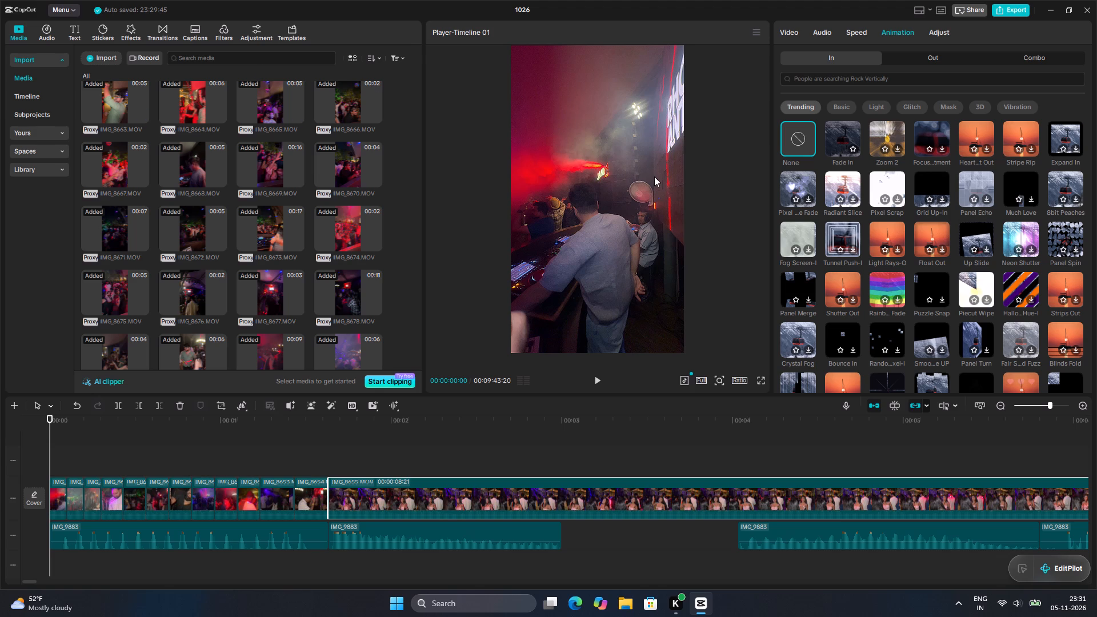